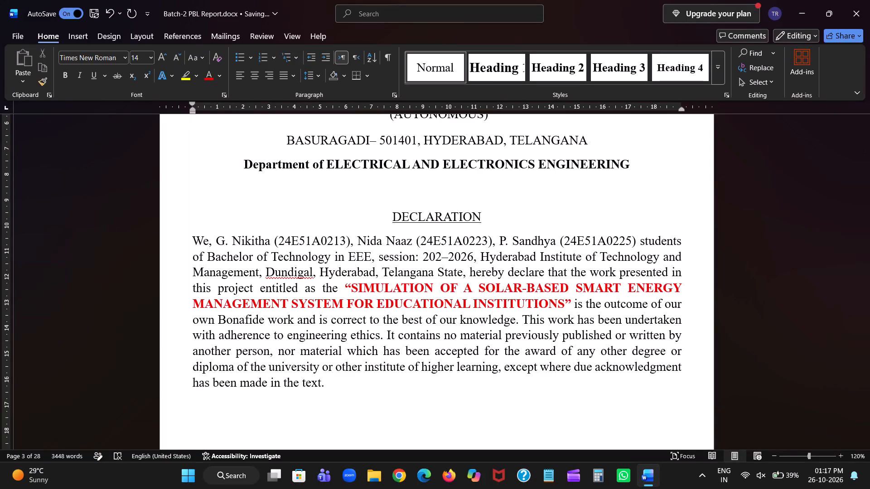
key("6")
left_click(475, 257)
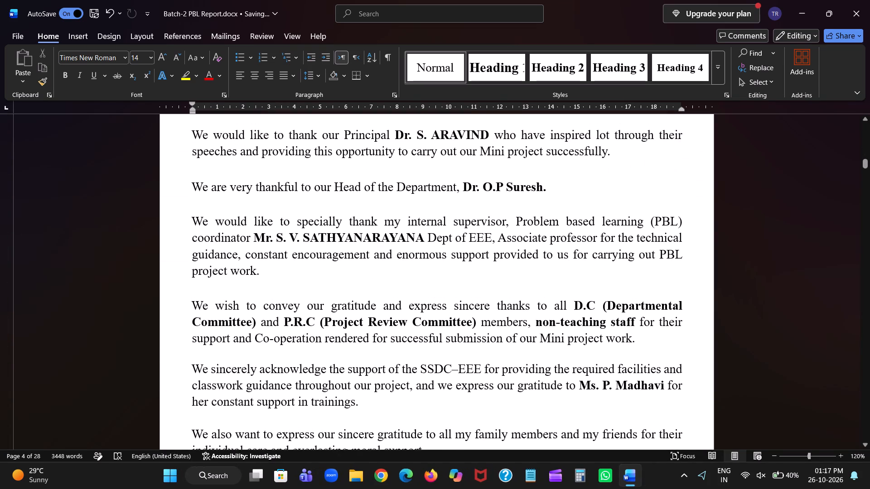
left_click(546, 189)
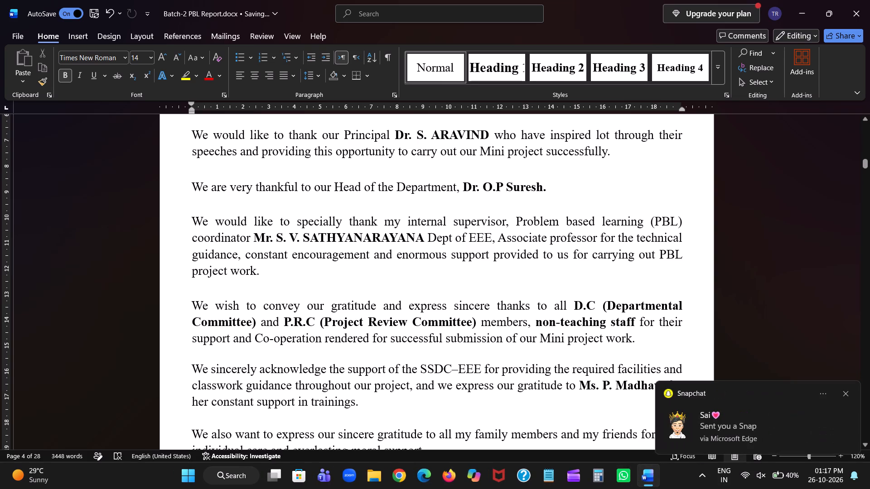
type("pr")
key("BackSpace")
key("BackSpace")
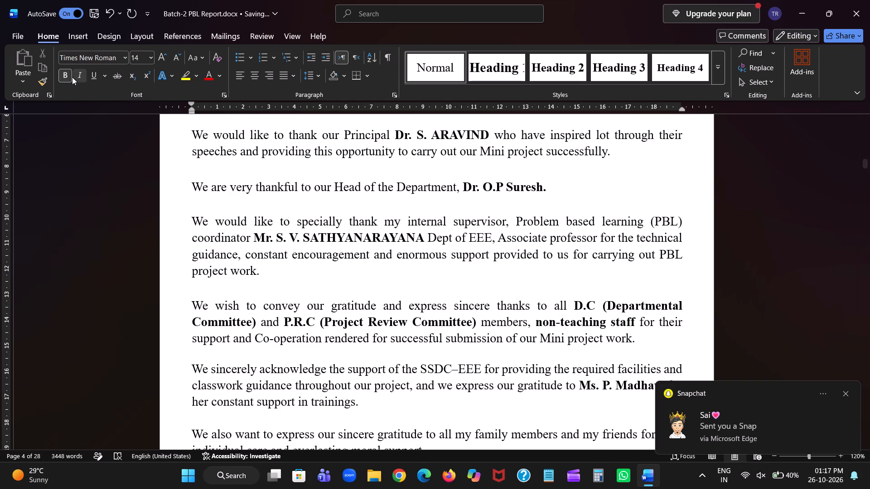
left_click(66, 77)
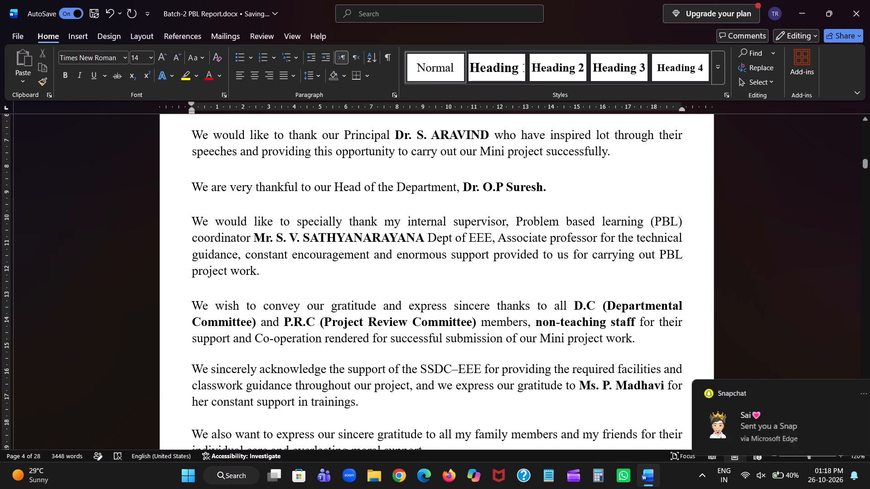
type("pr")
key("BackSpace")
key("BackSpace")
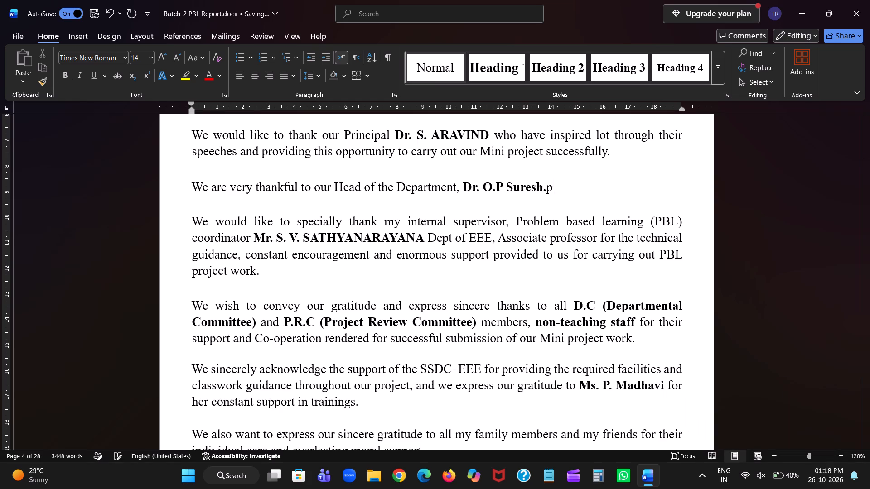
key("space")
type("Program head")
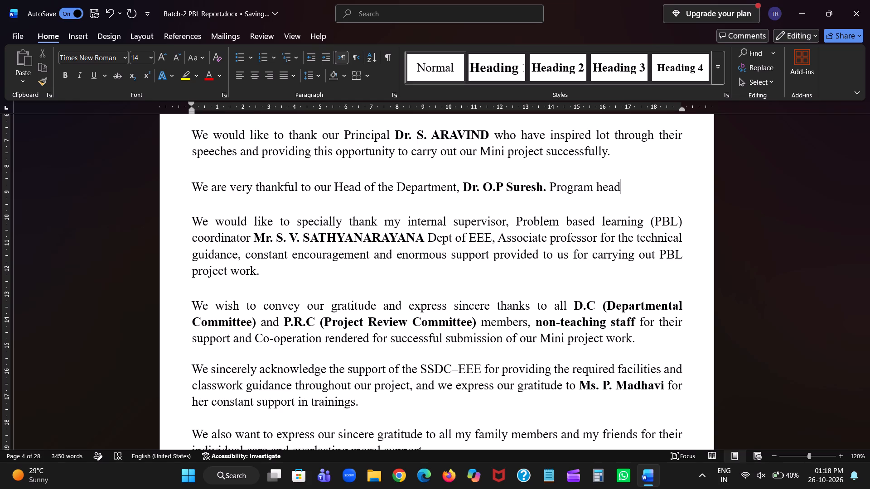
Capitalise the added title as "Program Head" and put a comma and a space after it.
left_click(603, 189)
key("BackSpace")
key("shift+h")
left_click(636, 194)
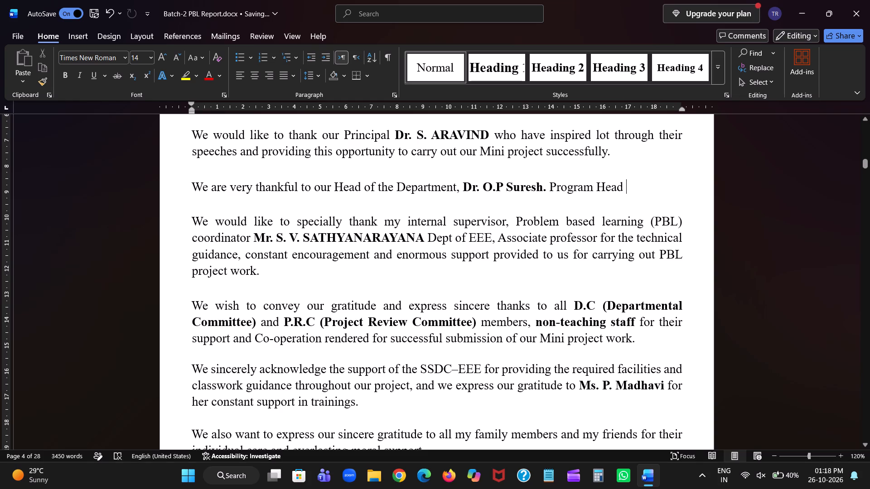
key("BackSpace")
key("comma")
key("space")
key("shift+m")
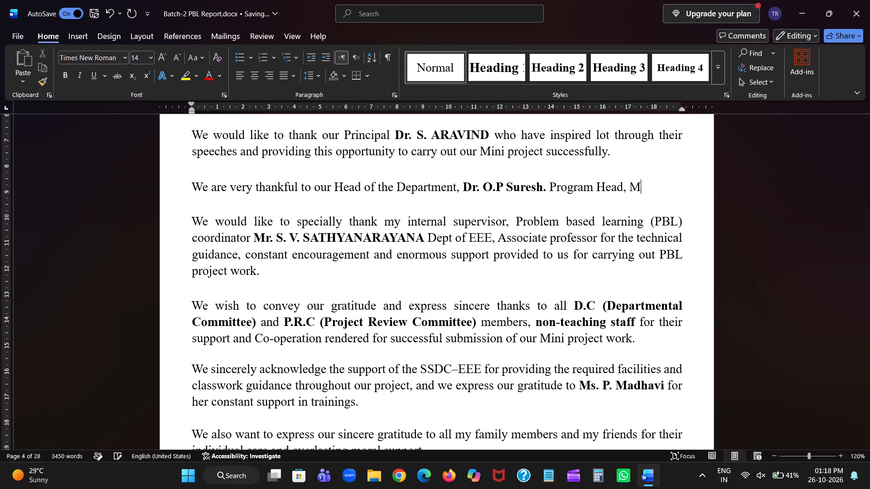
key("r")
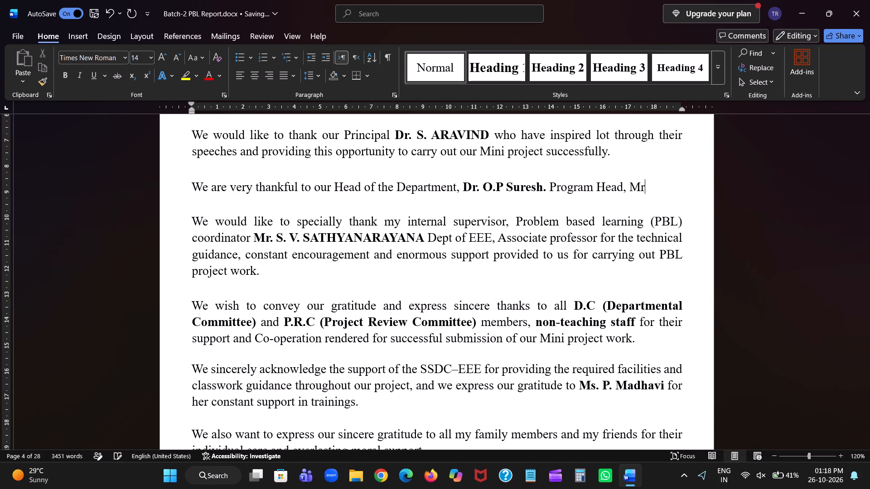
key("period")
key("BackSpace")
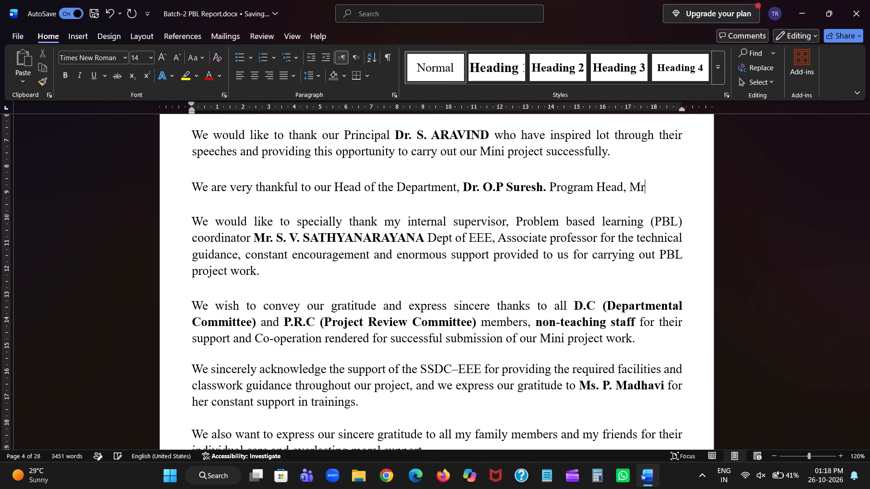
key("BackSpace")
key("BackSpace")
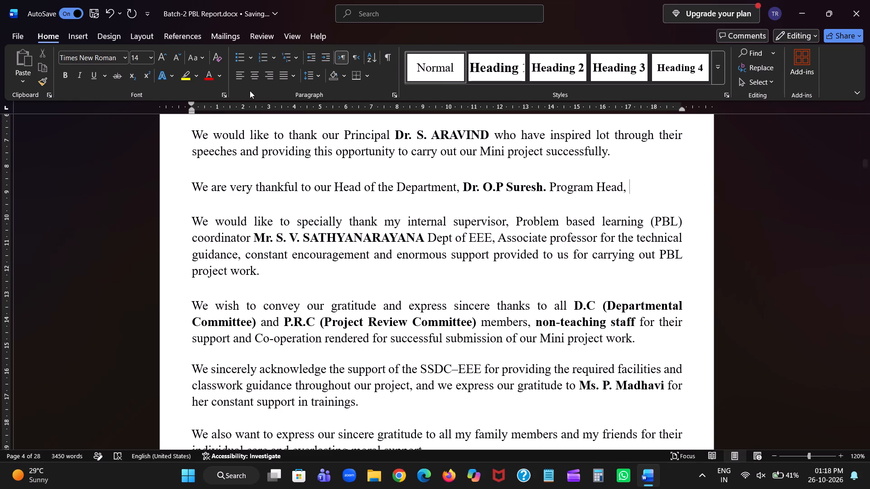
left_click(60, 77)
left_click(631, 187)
Enter the program head's name, preceded by "Mr.", after "Program Head,".
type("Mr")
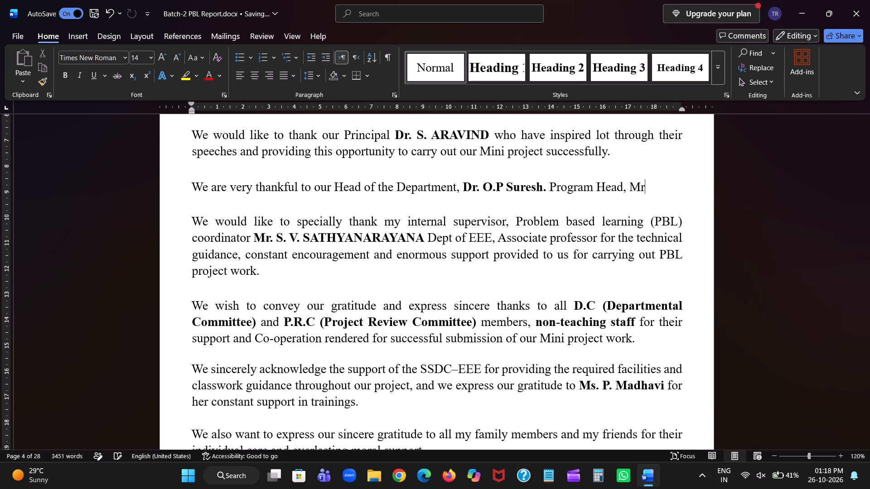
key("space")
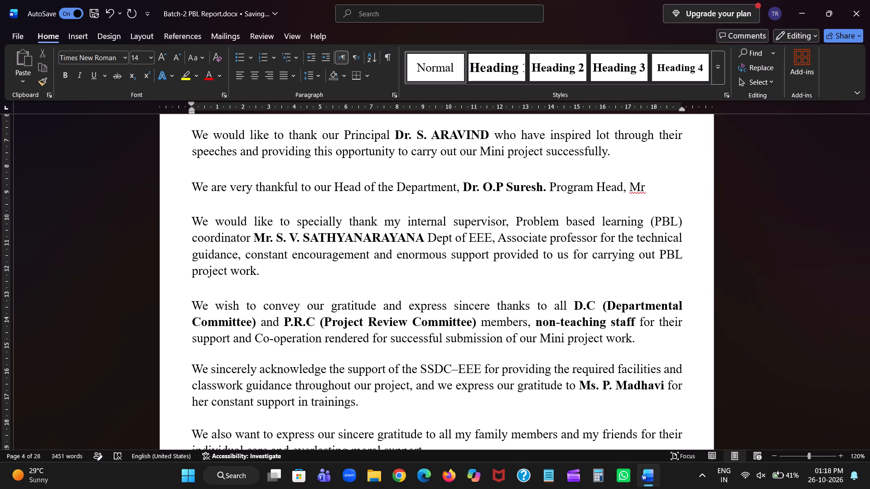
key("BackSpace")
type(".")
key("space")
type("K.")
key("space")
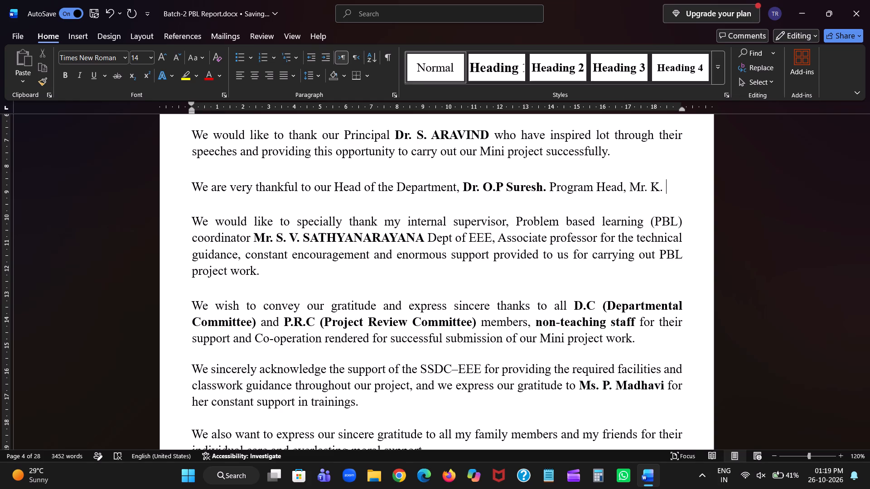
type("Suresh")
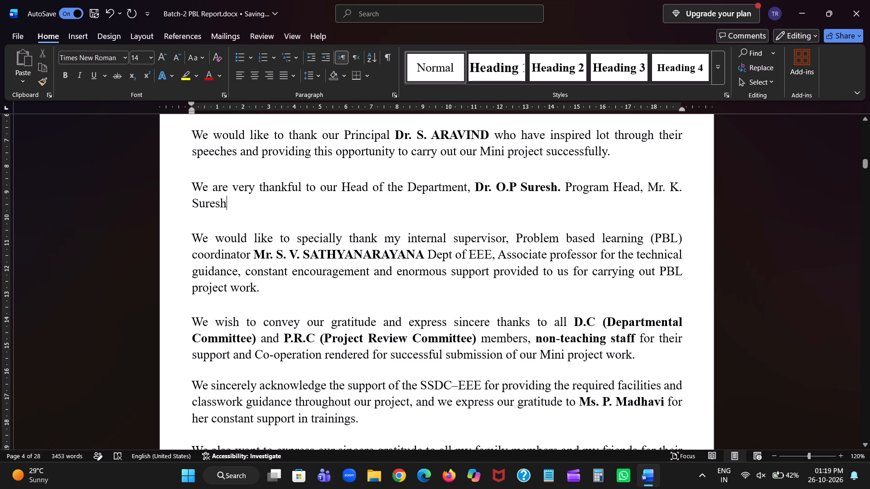
Move the program head's name onto its own line below "Program Head,".
left_click(645, 187)
key("Return")
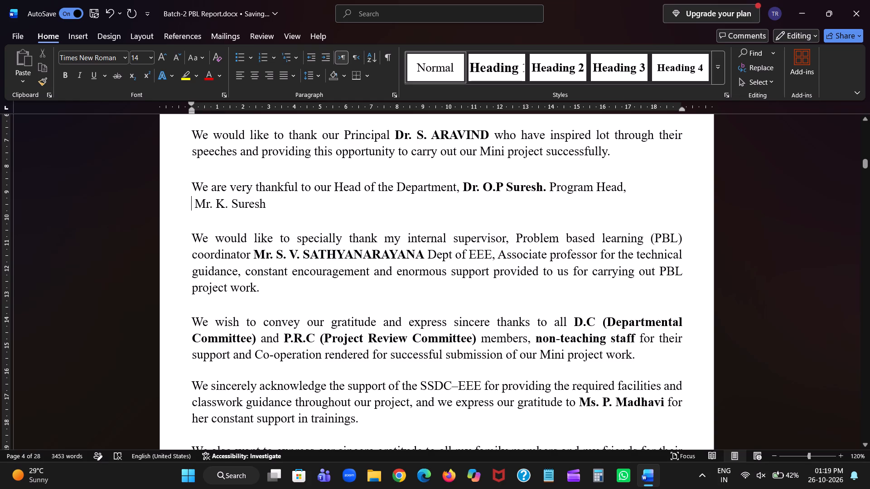
Make the program head's title and name bold.
left_click_drag(265, 205, 193, 207)
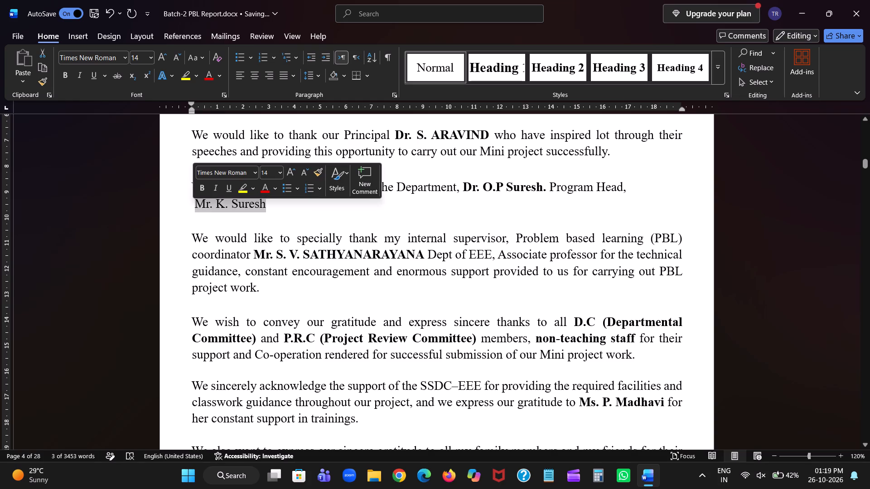
key("ctrl+b")
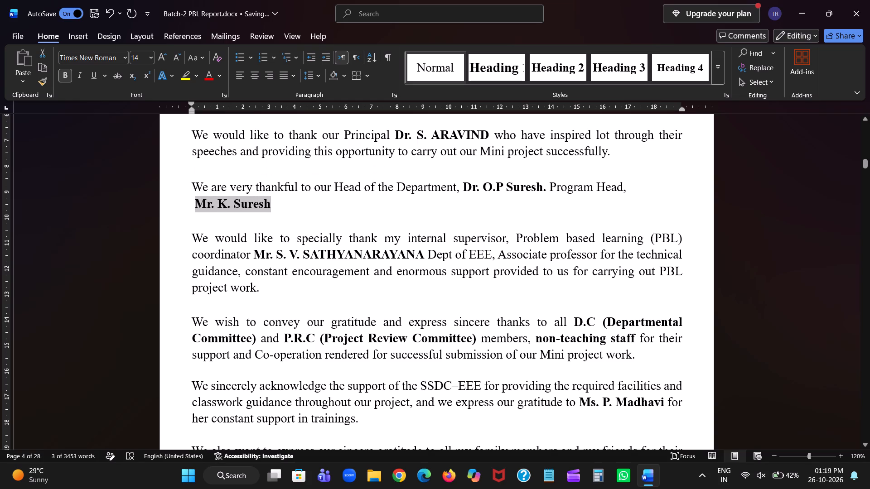
left_click(268, 216)
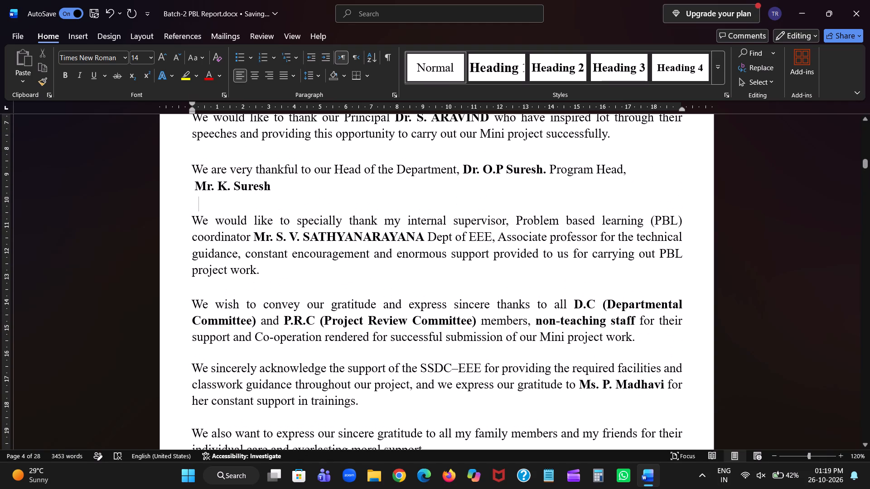
Remove the period after the initial in the program head's name.
left_click(232, 187)
key("BackSpace")
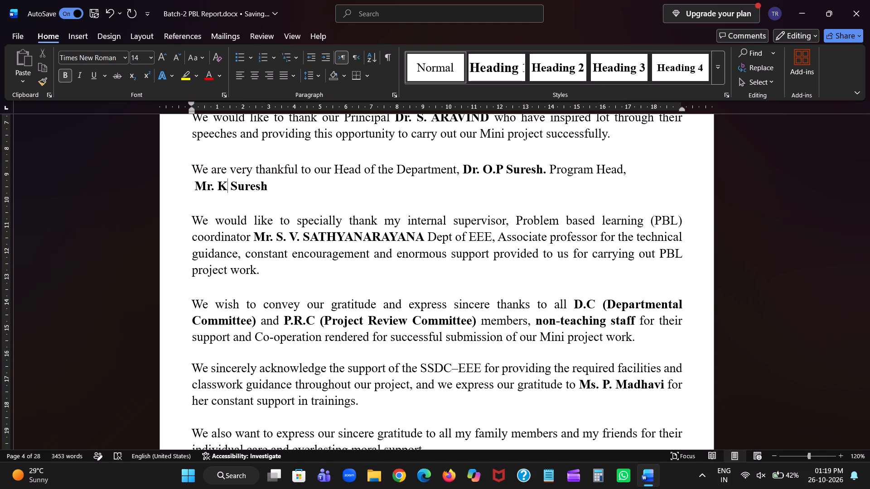
Put a period and a single space between the program head's initial and surname in the acknowledgement.
key("Right")
key("BackSpace")
key("period")
left_click(217, 185)
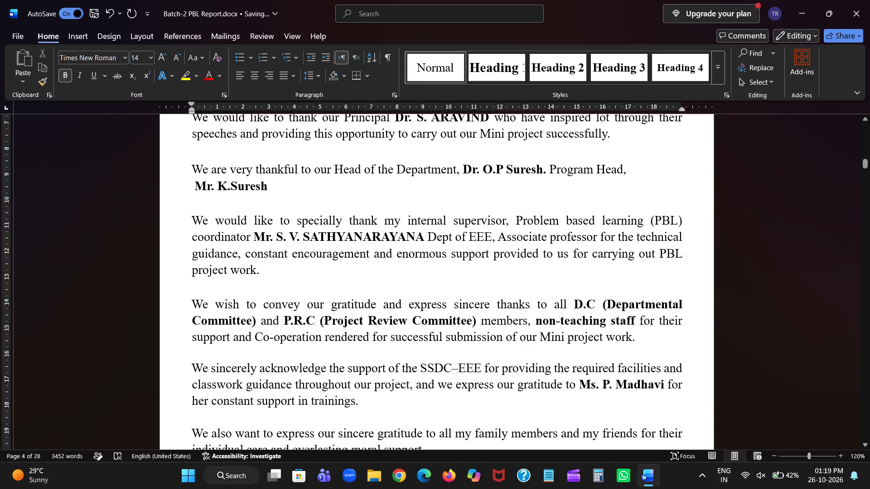
left_click(229, 184)
key("space")
Delete the extra spaces and blank line above the student names so all three fit on the acknowledgement page.
scroll(267, 214, "down", 2)
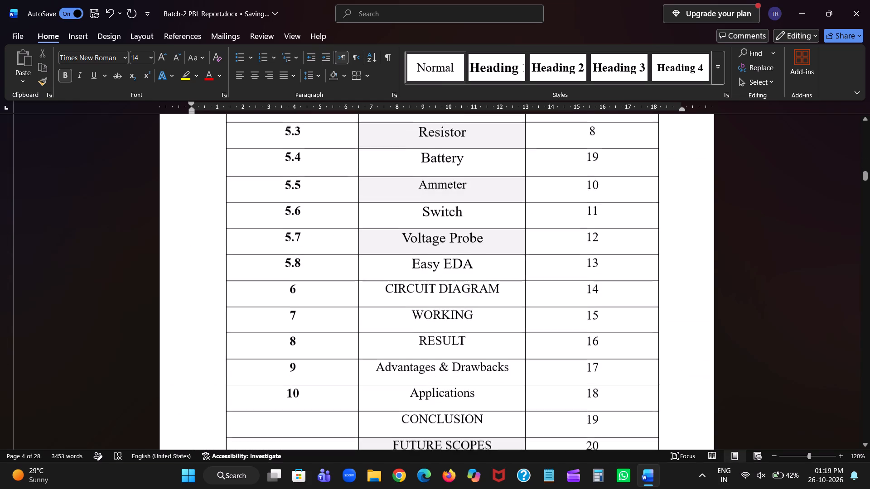
scroll(267, 214, "down", 1)
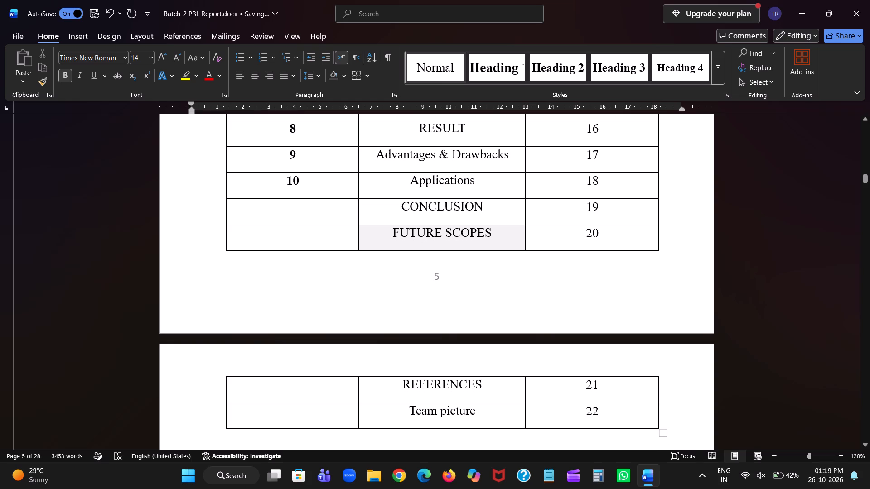
scroll(267, 214, "down", 1)
scroll(422, 346, "up", 2)
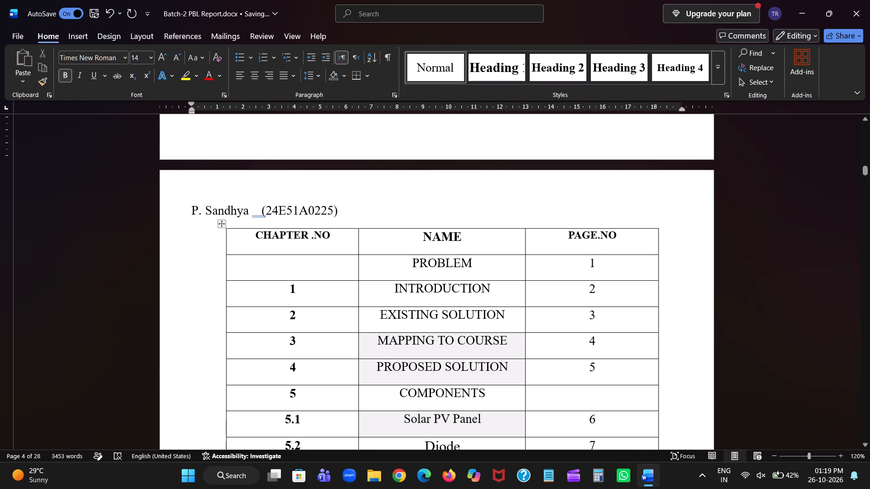
scroll(422, 346, "up", 1)
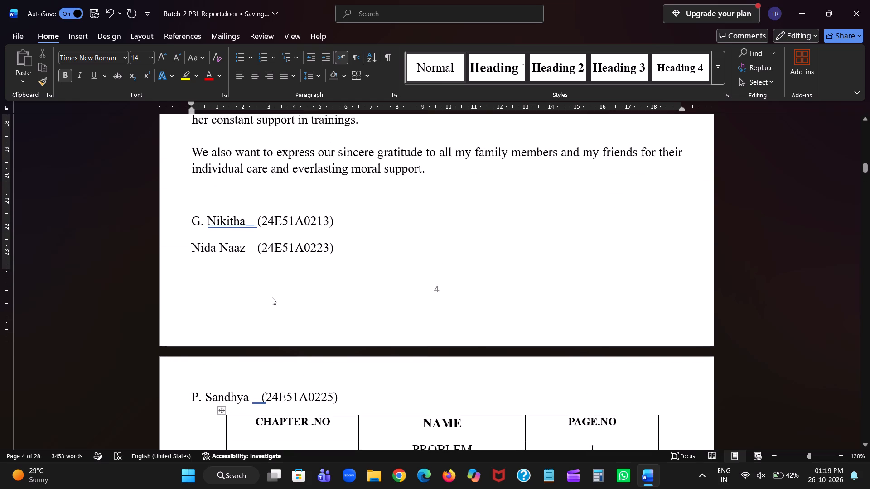
left_click(224, 206)
key("BackSpace")
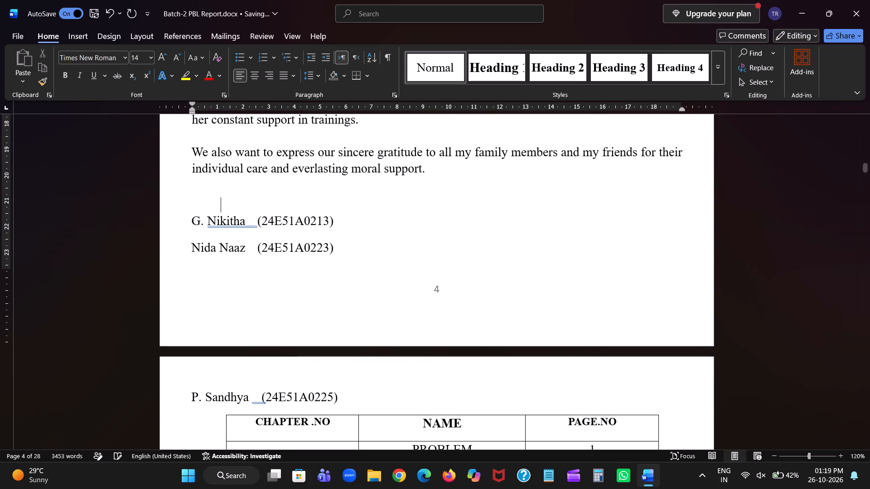
key("BackSpace")
key("BackSpace")
key("BackSpace")
key("BackSpace")
key("BackSpace")
key("BackSpace")
key("Delete")
key("Delete")
key("Delete")
key("BackSpace")
key("BackSpace")
key("BackSpace")
key("BackSpace")
key("Delete")
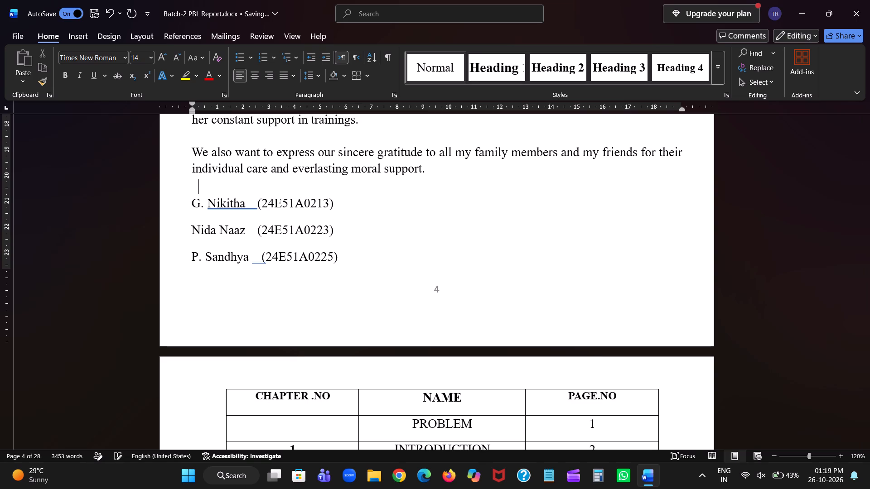
Check how the contents table and the following chapters are laid out across their pages.
scroll(224, 206, "down", 1)
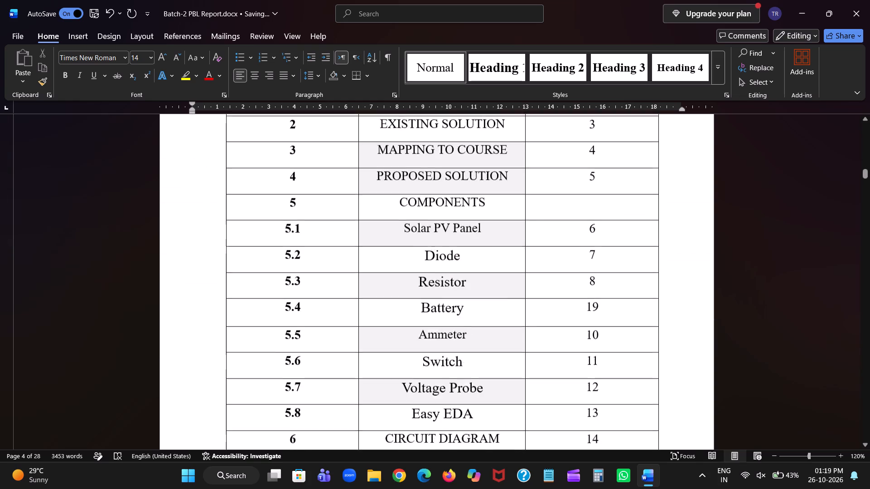
scroll(224, 206, "down", 2)
scroll(224, 206, "up", 7)
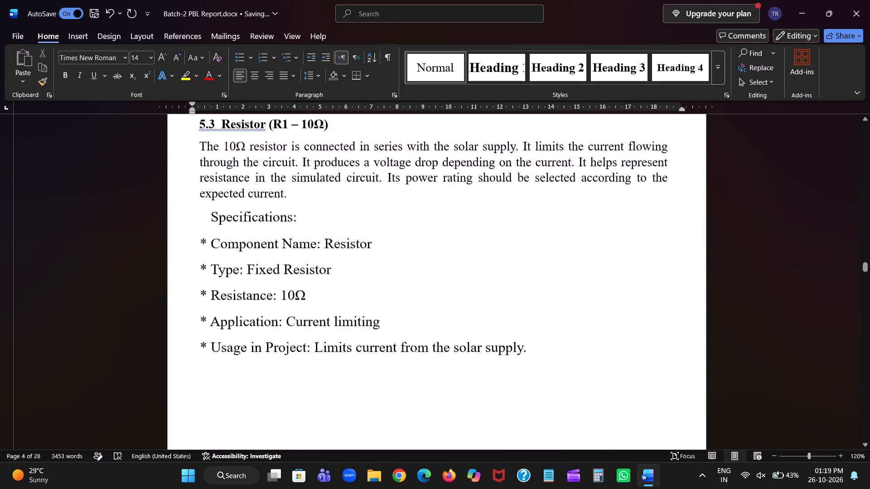
scroll(224, 206, "up", 3)
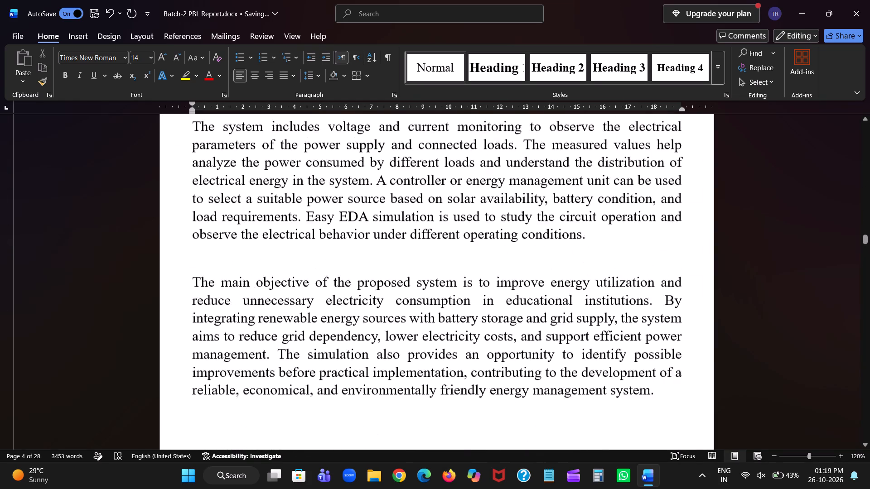
scroll(224, 206, "up", 3)
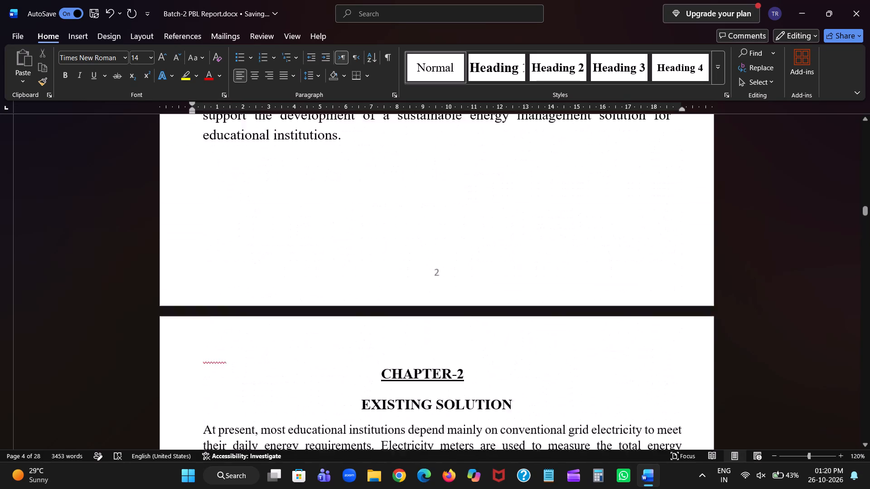
scroll(224, 206, "up", 3)
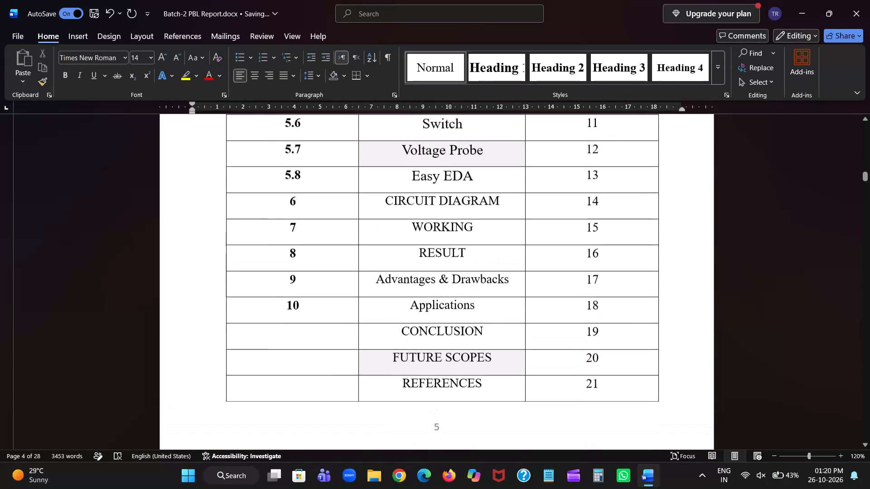
scroll(224, 206, "up", 2)
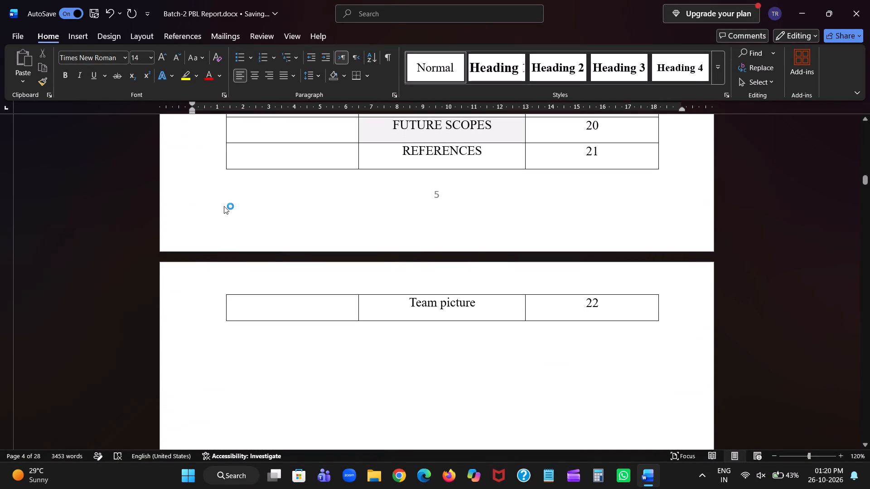
scroll(224, 206, "up", 1)
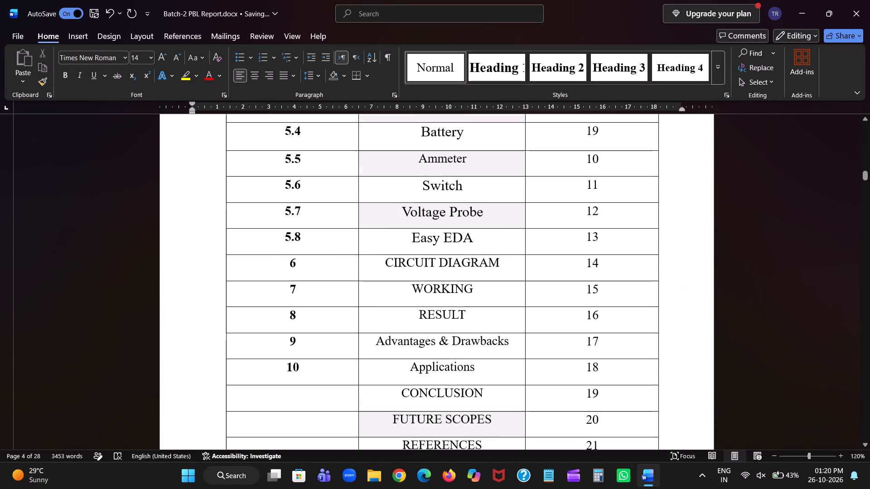
scroll(224, 206, "up", 1)
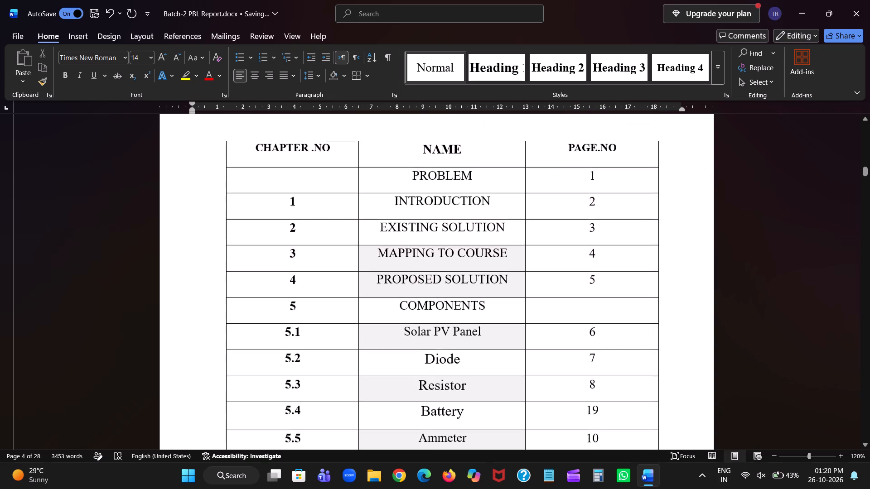
scroll(224, 206, "up", 1)
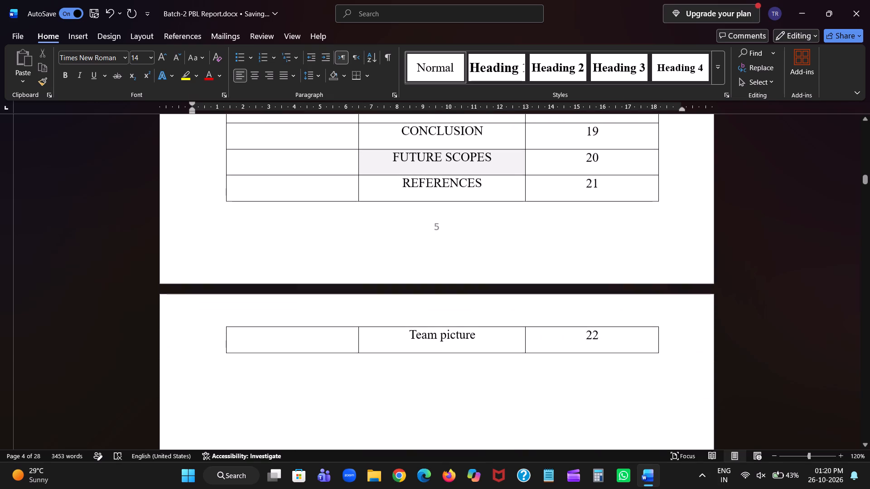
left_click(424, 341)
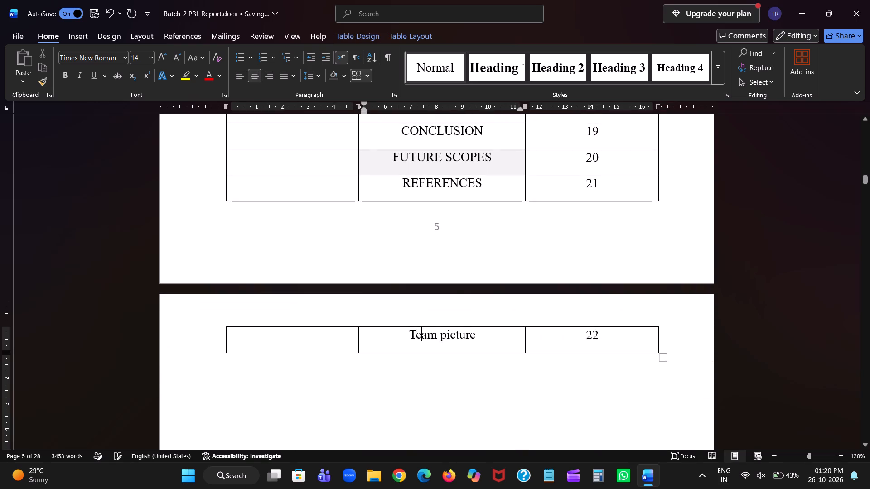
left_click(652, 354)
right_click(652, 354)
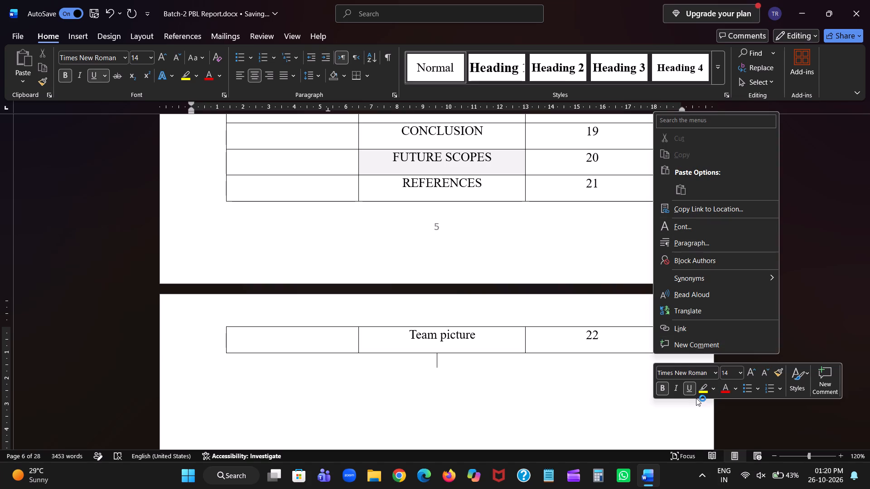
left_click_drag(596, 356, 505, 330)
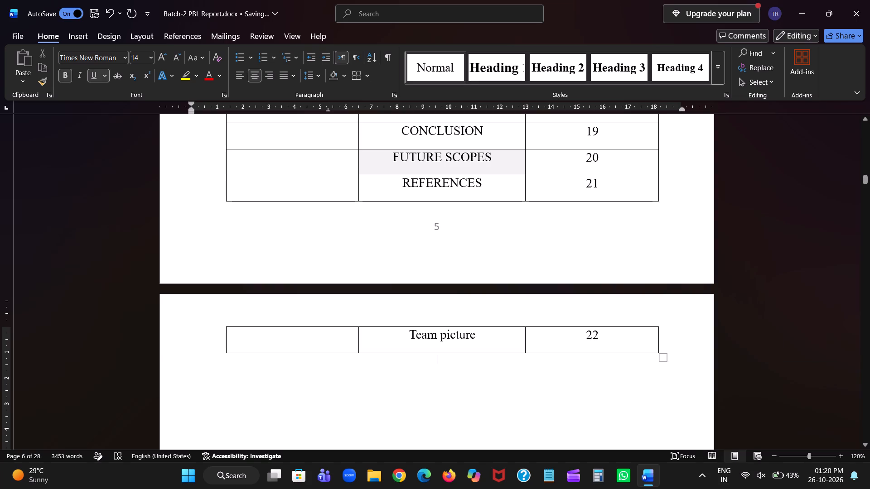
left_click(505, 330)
Review the page layout from the problem section through Chapter 3, Mapping to Course.
scroll(505, 330, "down", 5)
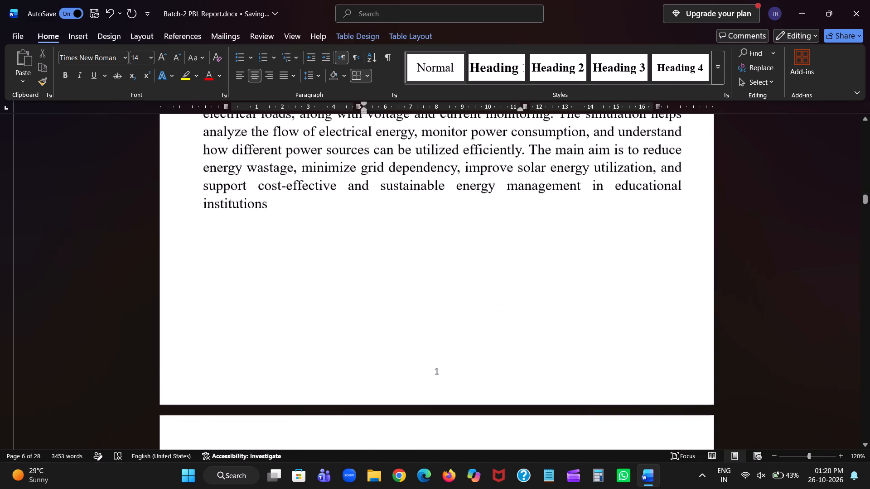
scroll(505, 330, "down", 2)
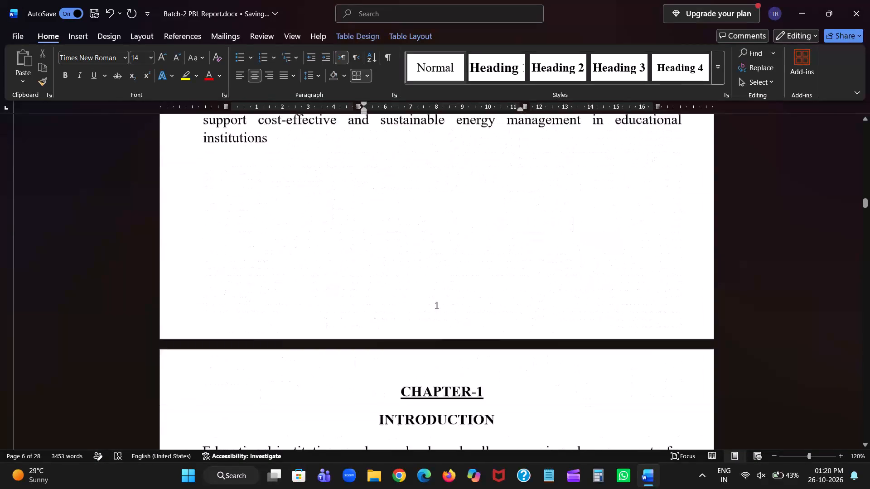
scroll(505, 330, "down", 2)
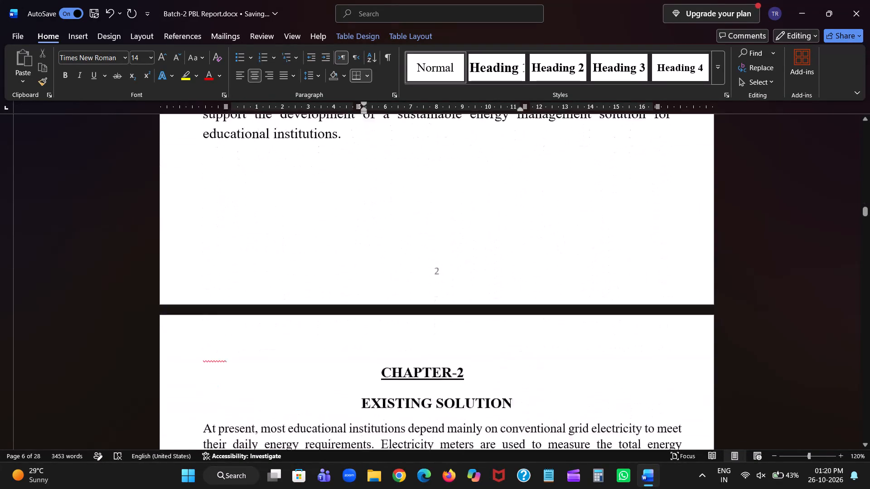
scroll(505, 330, "down", 1)
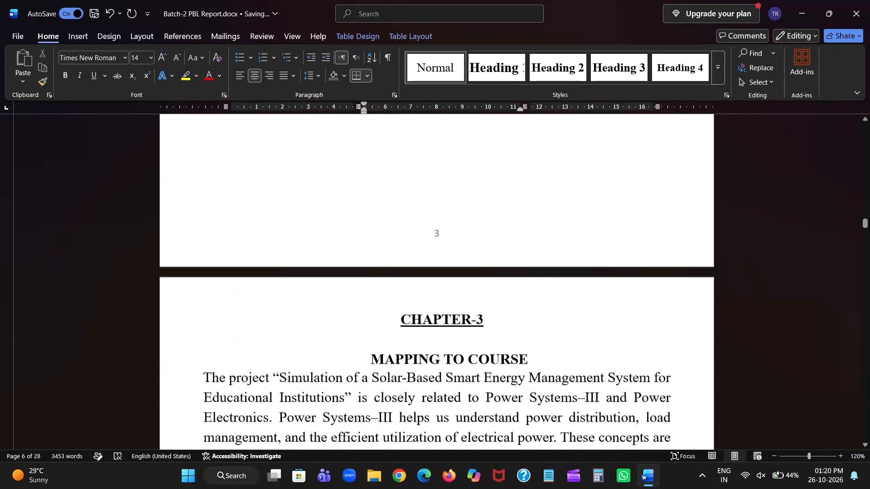
scroll(505, 330, "down", 1)
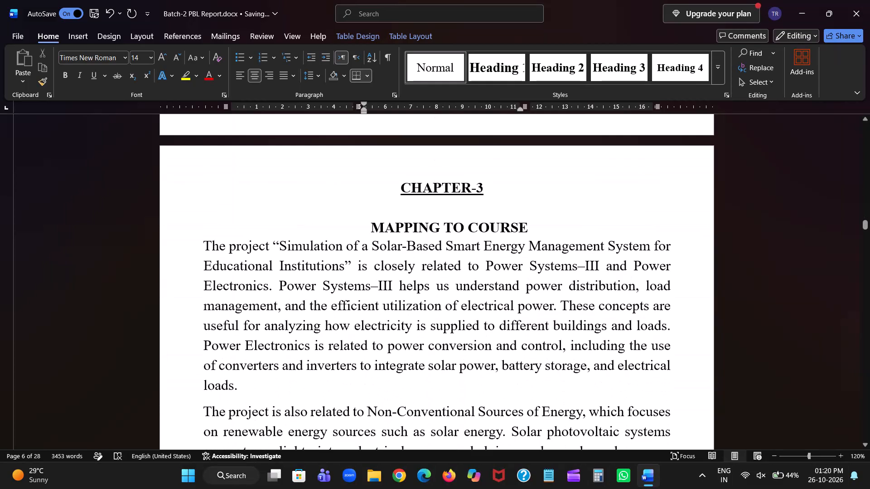
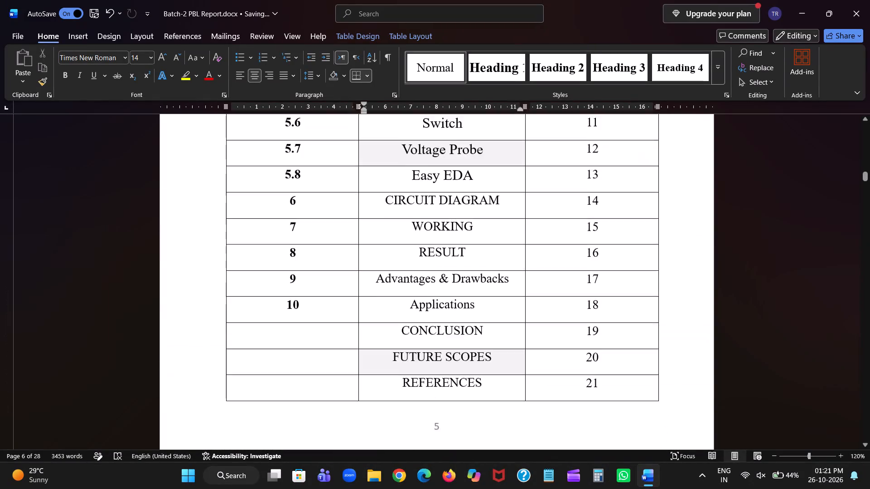
Swap the names Existing Solution and Mapping to Course in the contents table, putting Mapping to Course directly below Introduction.
scroll(505, 330, "up", 1)
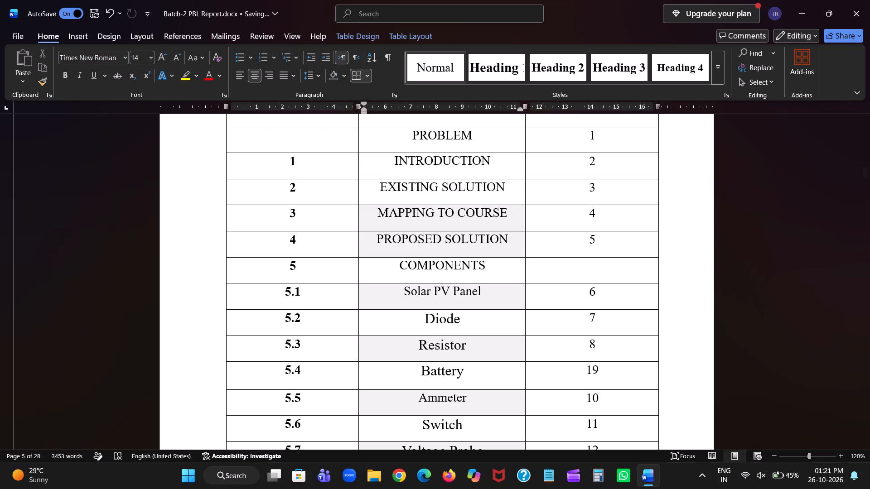
scroll(386, 279, "up", 1)
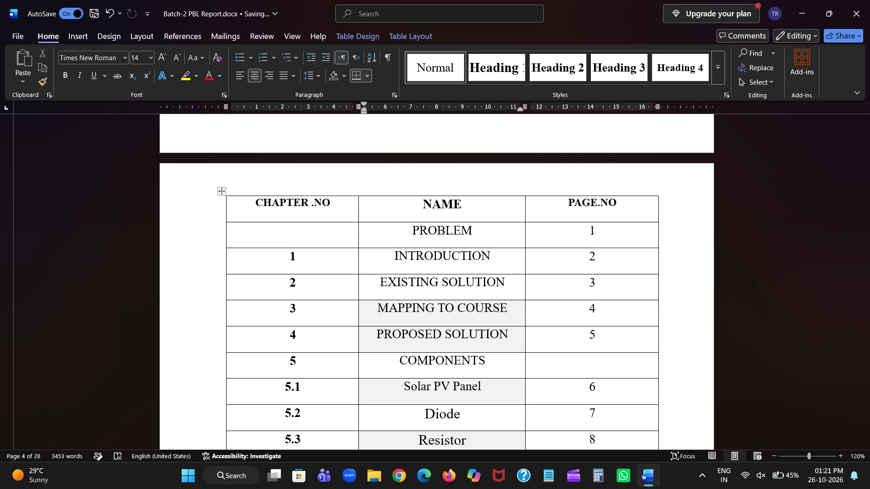
scroll(386, 279, "down", 1)
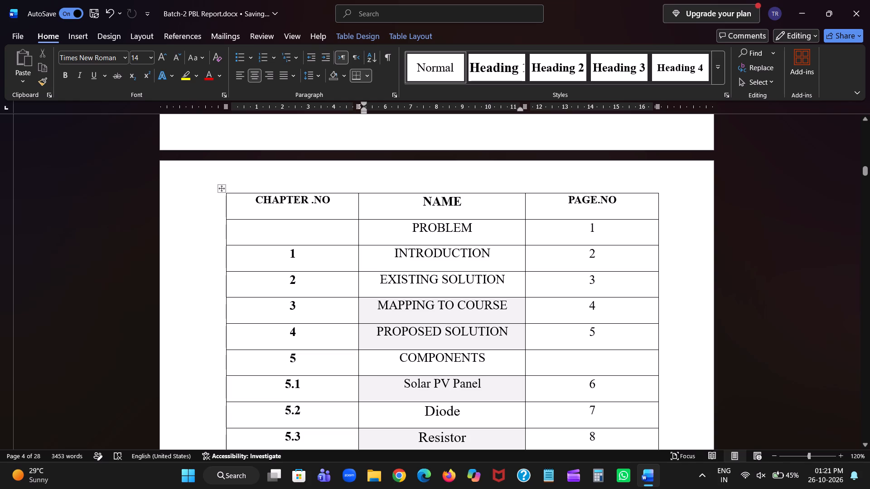
left_click_drag(379, 278, 494, 276)
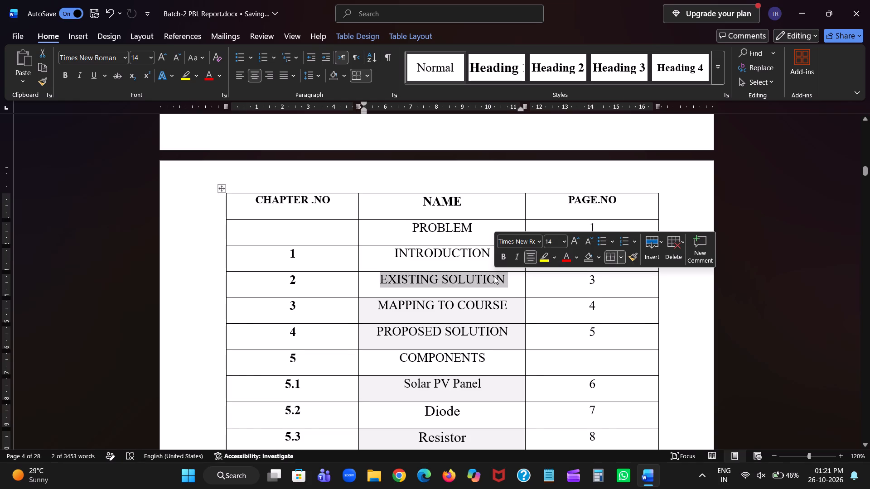
key("BackSpace")
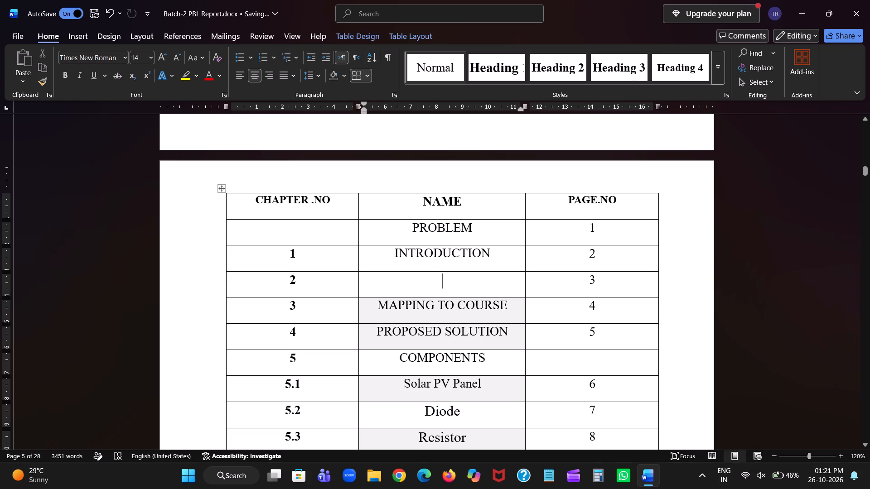
key("ctrl+z")
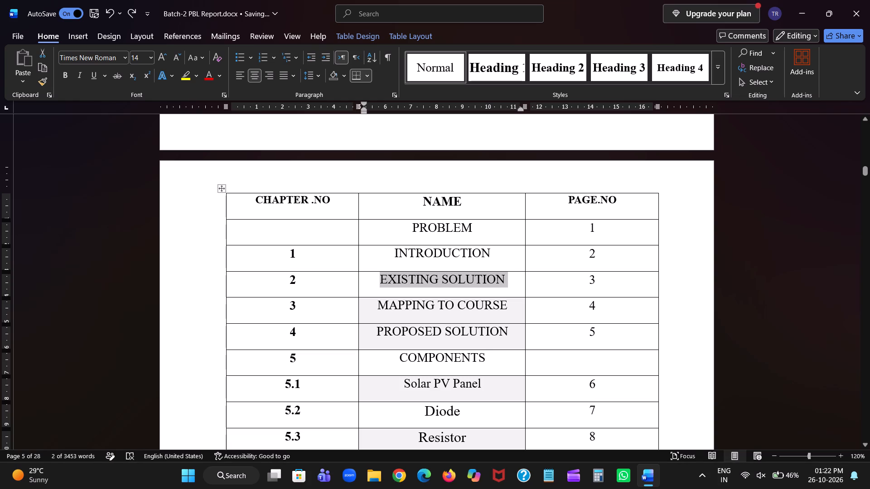
key("ctrl+x")
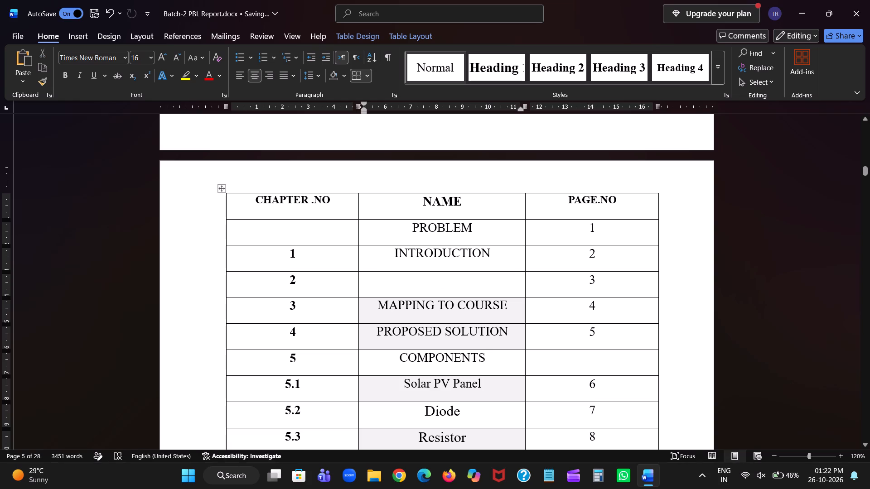
left_click(507, 306)
key("ctrl+v")
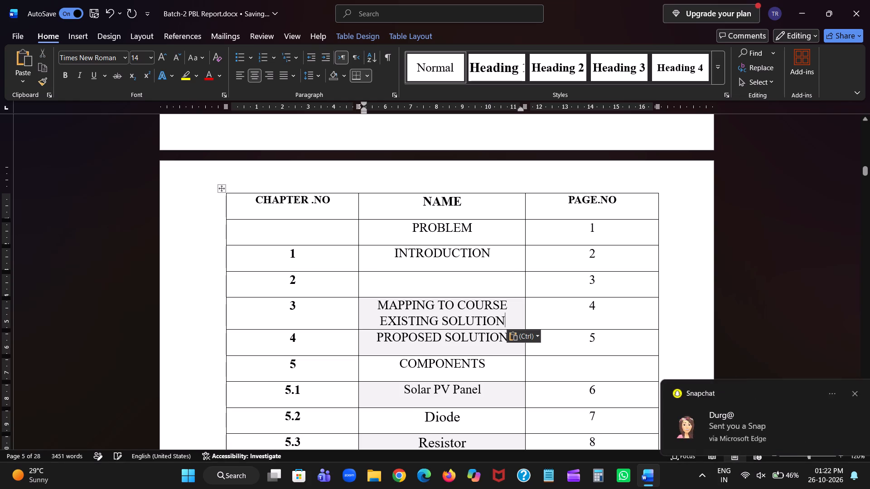
left_click_drag(377, 306, 509, 309)
key("ctrl+x")
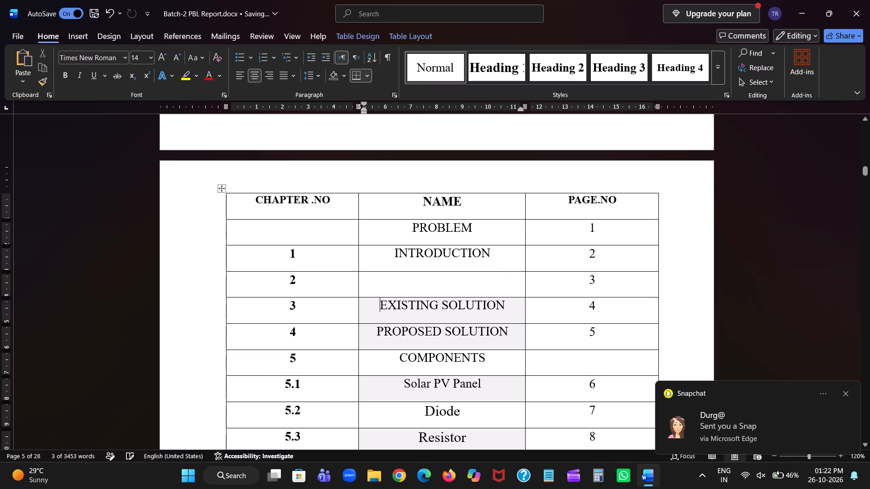
left_click(398, 284)
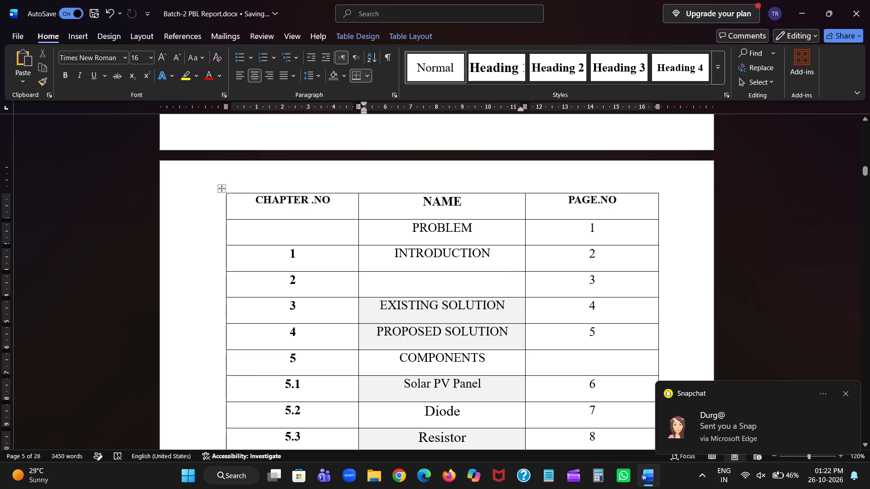
key("ctrl+v")
Clear the chapter number beside Mapping to Course and number Existing Solution as chapter 2 in the contents table.
left_click(316, 281)
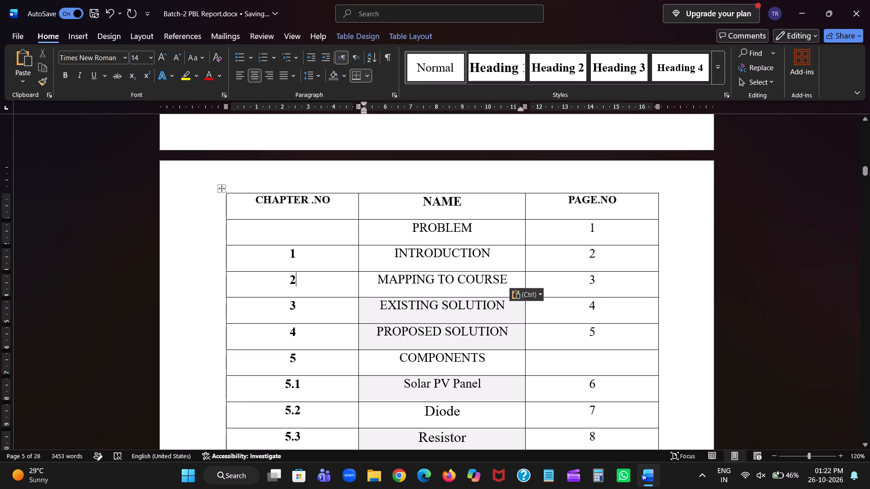
key("BackSpace")
left_click(307, 305)
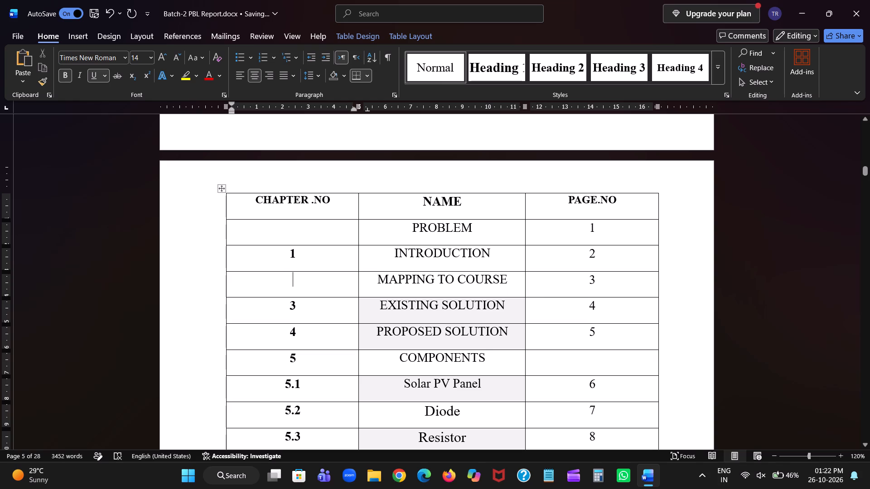
key("BackSpace")
key("2")
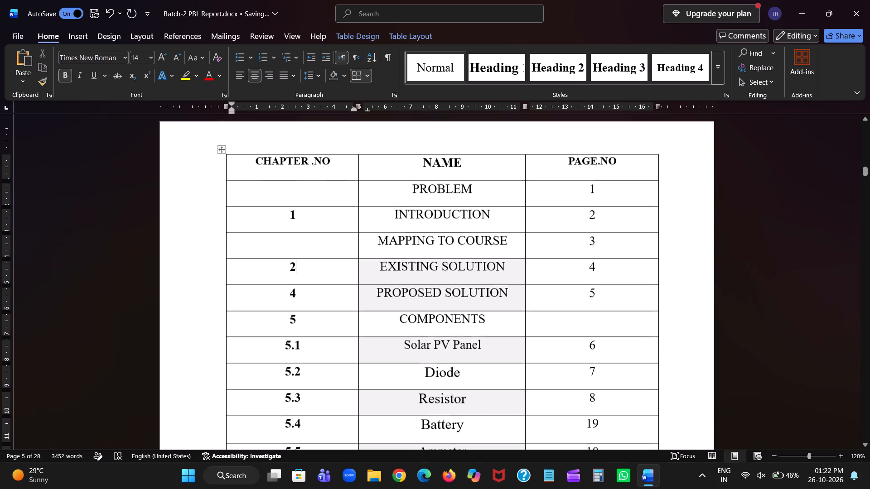
Clear the chapter number beside Proposed Solution and number Components as chapter 3 in the contents table.
left_click(310, 297)
key("BackSpace")
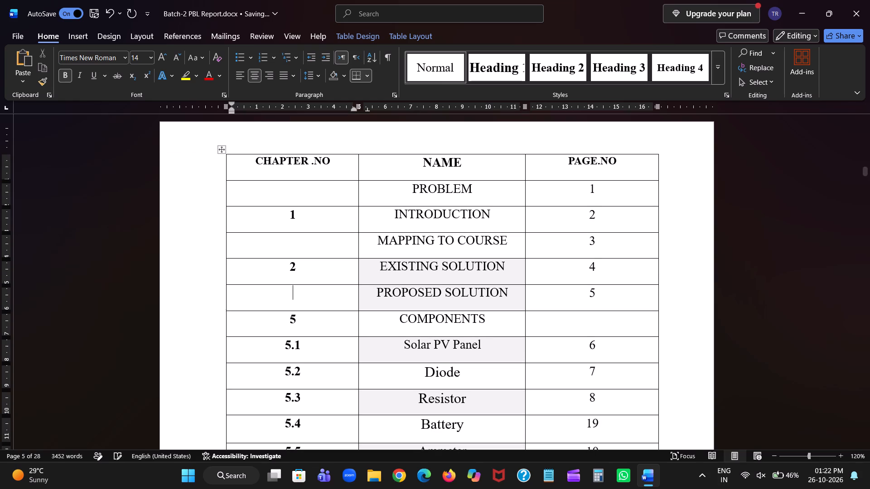
scroll(310, 297, "down", 1)
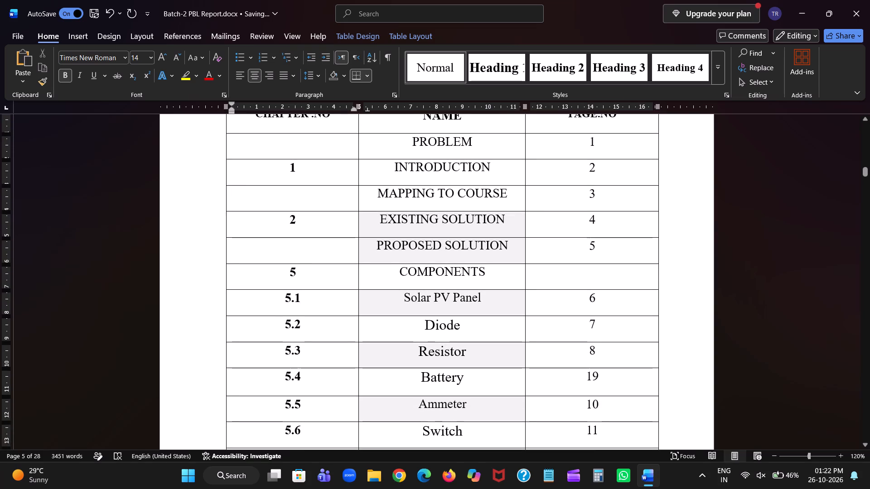
left_click(303, 271)
key("BackSpace")
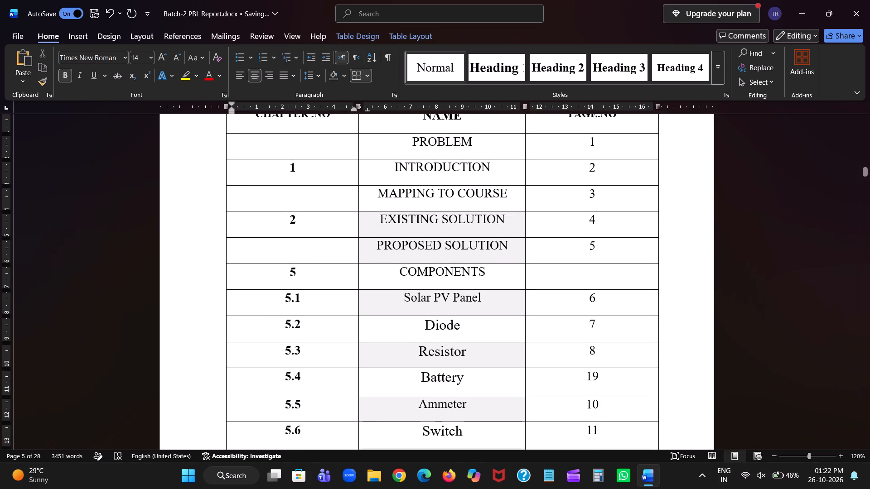
key("3")
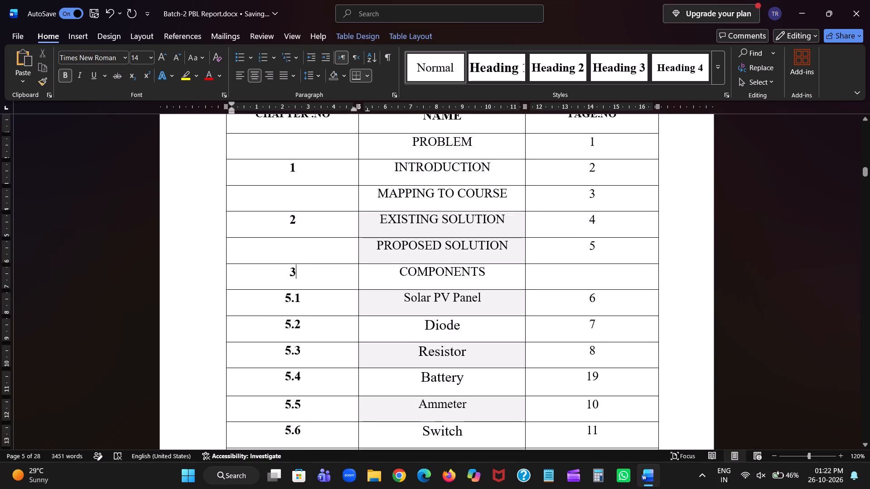
Renumber the Solar PV Panel, Diode, Resistor and Battery rows of the contents table as 3.1 to 3.4.
left_click(289, 297)
key("BackSpace")
key("3")
left_click(291, 326)
key("BackSpace")
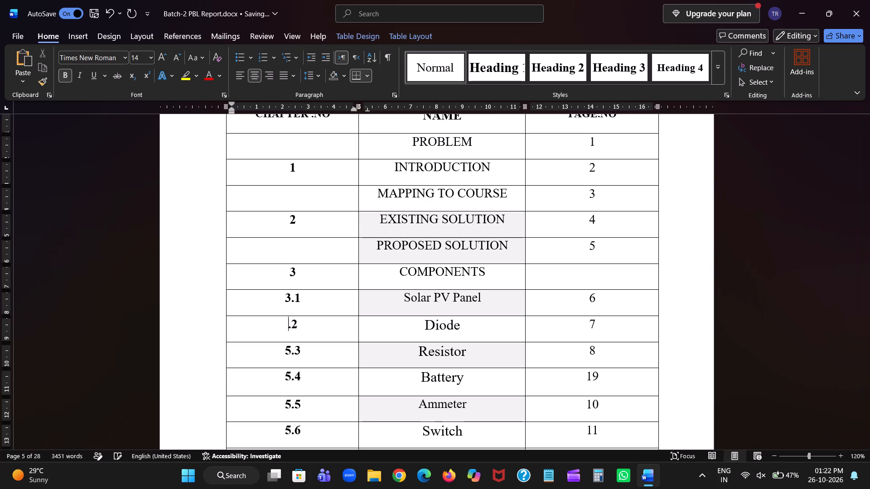
key("3")
left_click(290, 351)
key("BackSpace")
key("3")
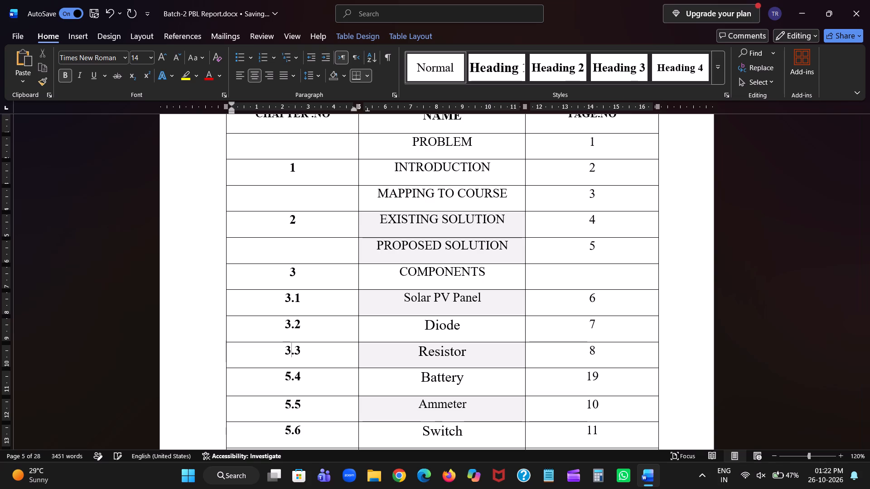
key("Down")
key("BackSpace")
key("3")
key("Return")
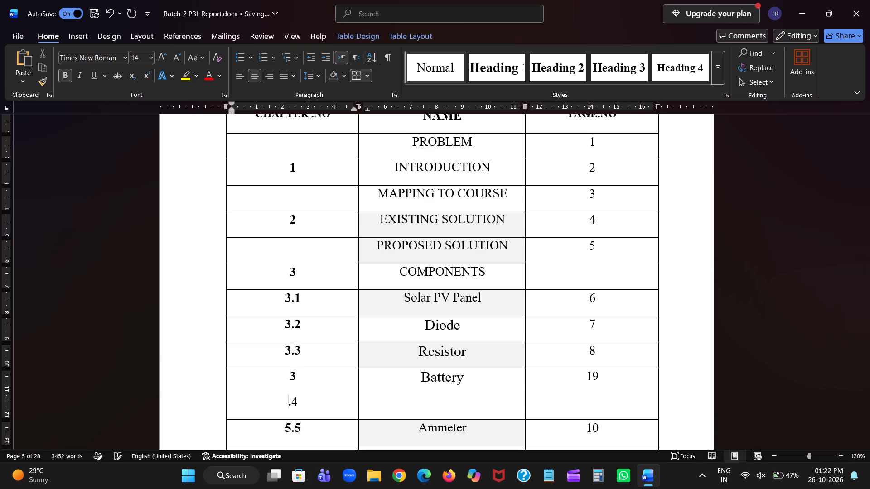
key("BackSpace")
key("BackSpace")
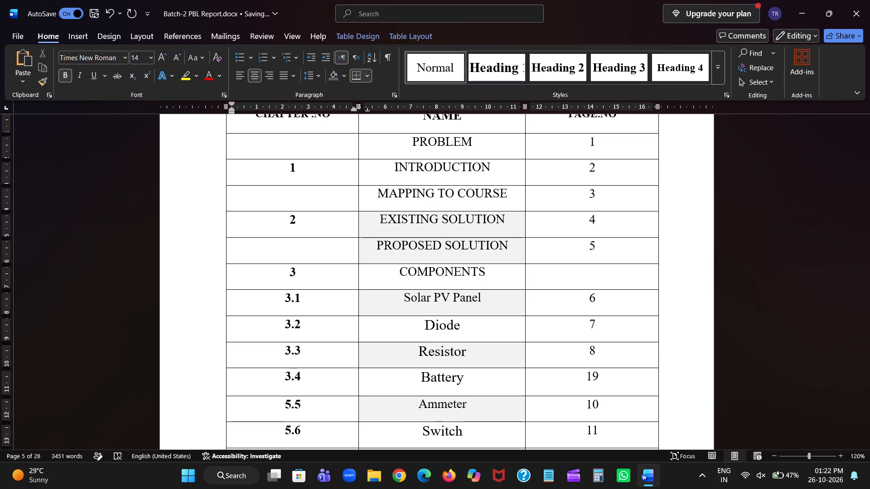
Renumber the Ammeter, Switch, Voltage Probe and Easy EDA rows of the contents table as 3.5 to 3.8.
key("Down")
key("BackSpace")
key("3")
key("Down")
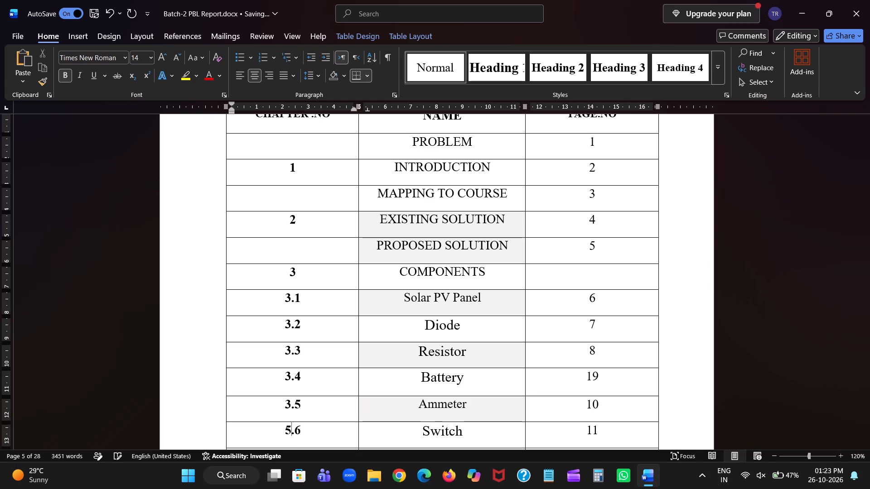
key("BackSpace")
key("3")
key("Down")
key("BackSpace")
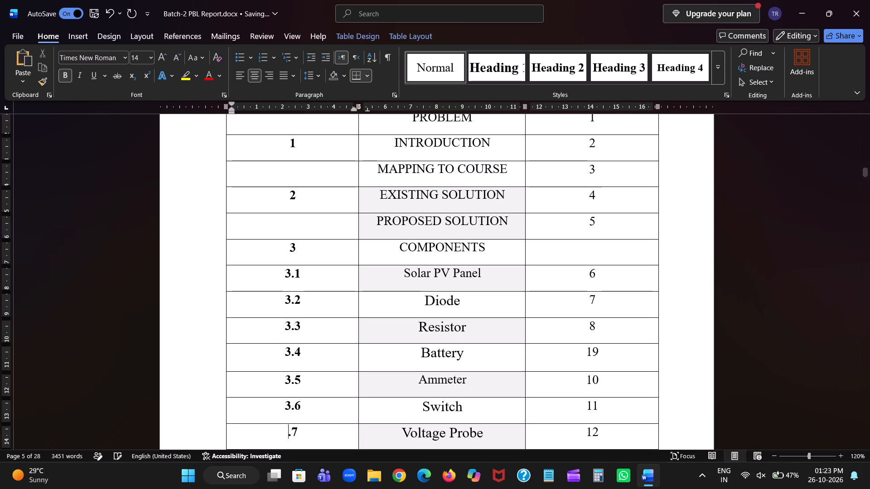
key("3")
key("Down")
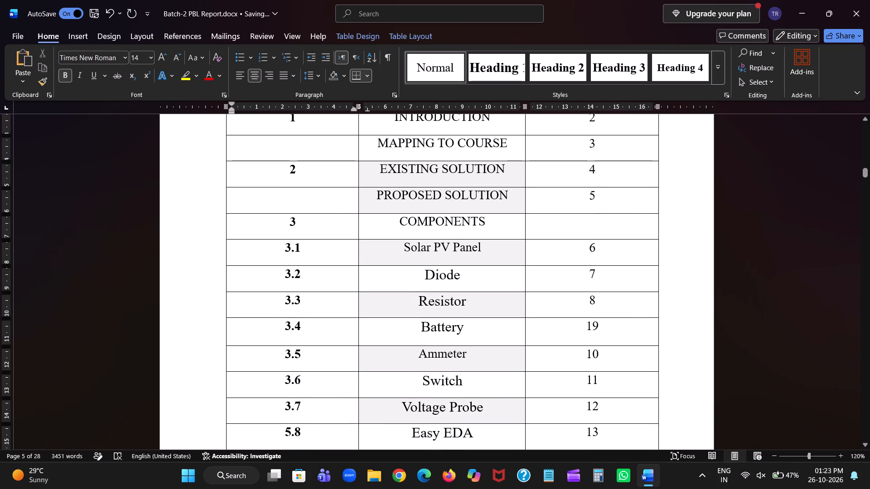
key("BackSpace")
key("3")
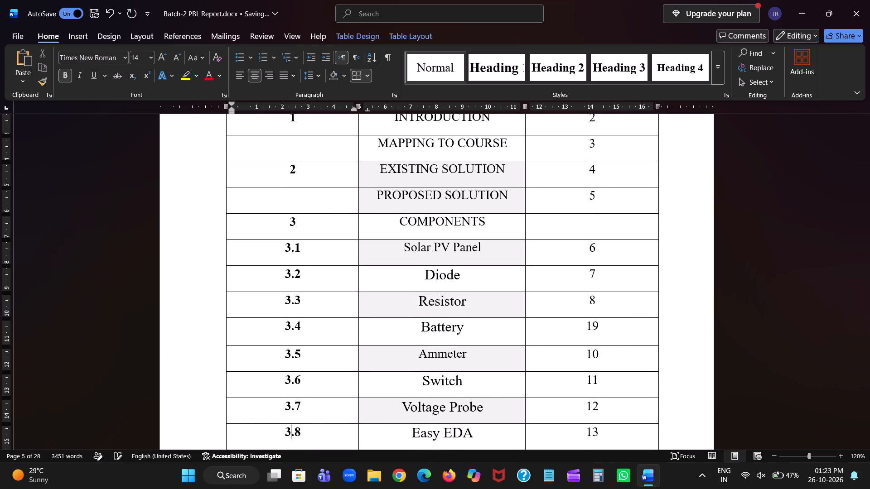
Number Circuit Diagram as chapter 4 and clear the chapter number beside Working in the contents table.
key("Down")
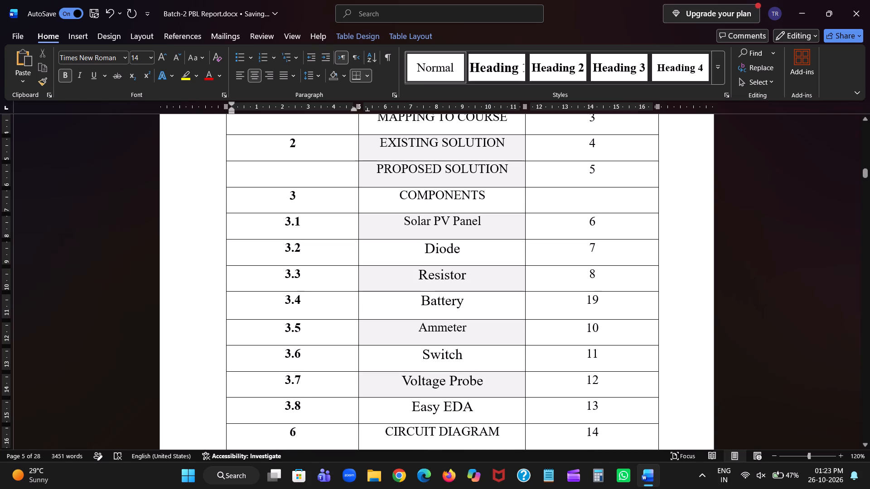
key("Right")
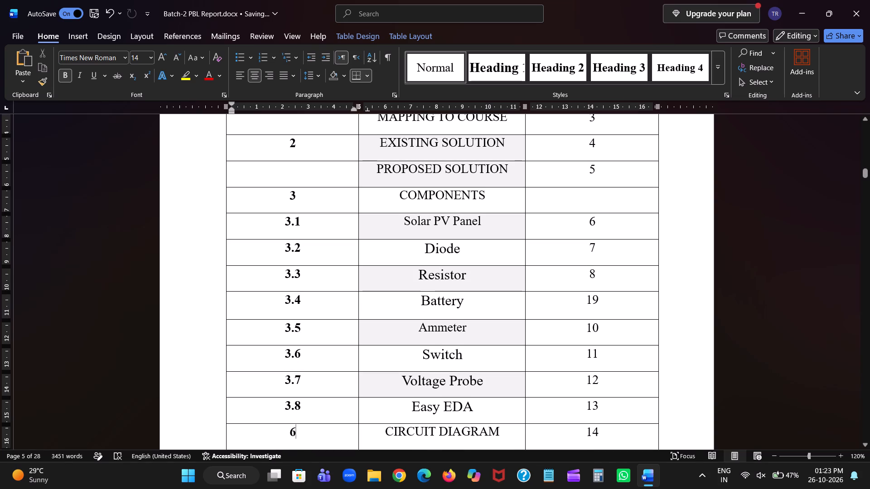
scroll(298, 408, "down", 1)
key("BackSpace")
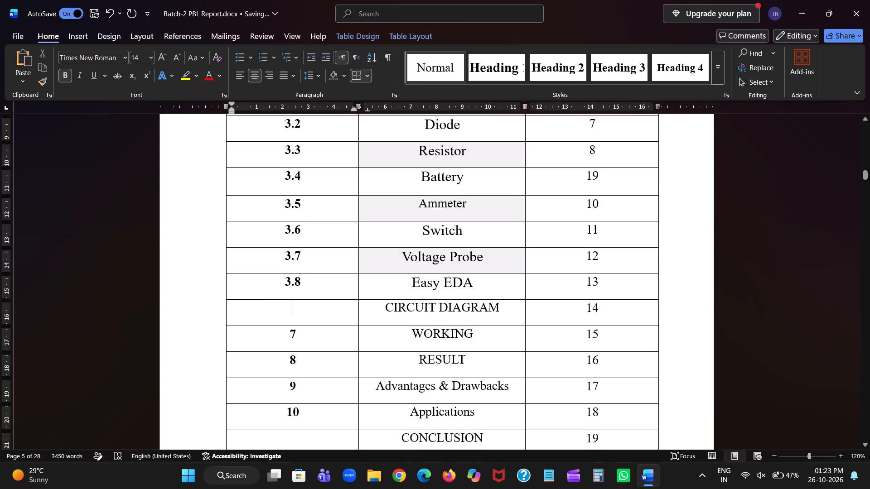
key("4")
left_click(300, 338)
key("BackSpace")
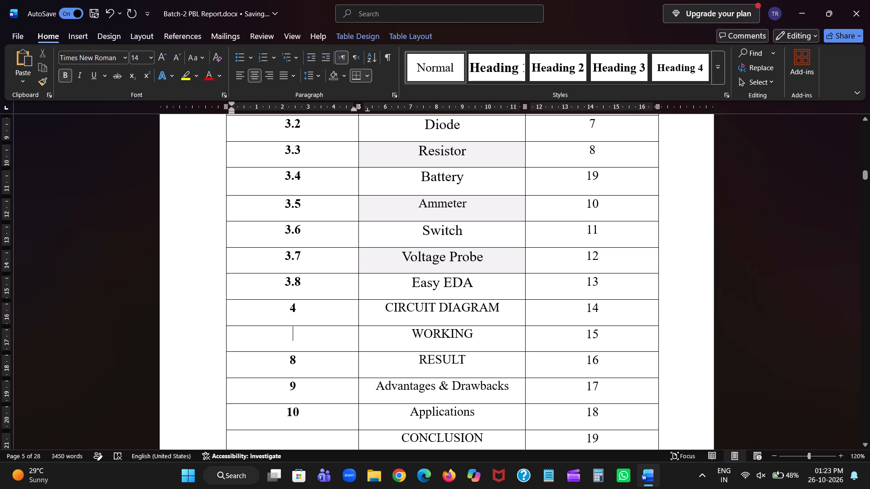
Number Result as chapter 5 and clear the chapter numbers beside Advantages & Drawbacks and Applications in the contents table.
left_click(311, 363)
key("BackSpace")
key("5")
left_click(310, 388)
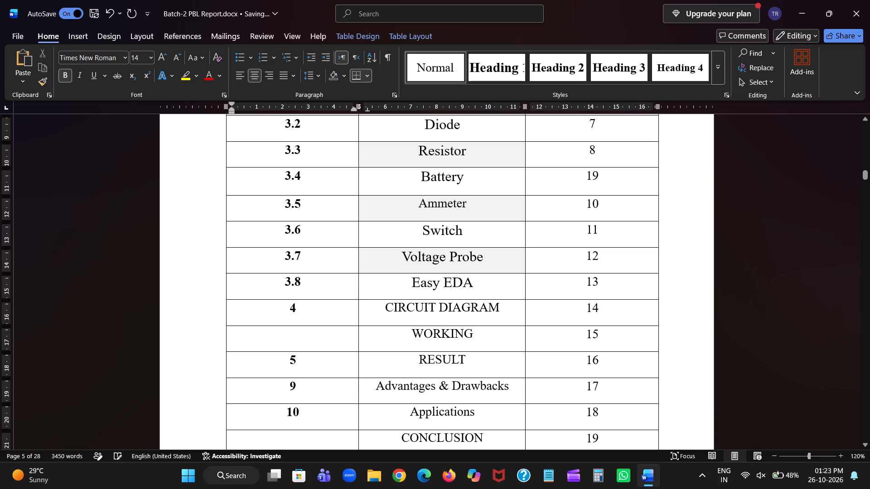
key("BackSpace")
left_click(313, 416)
key("BackSpace")
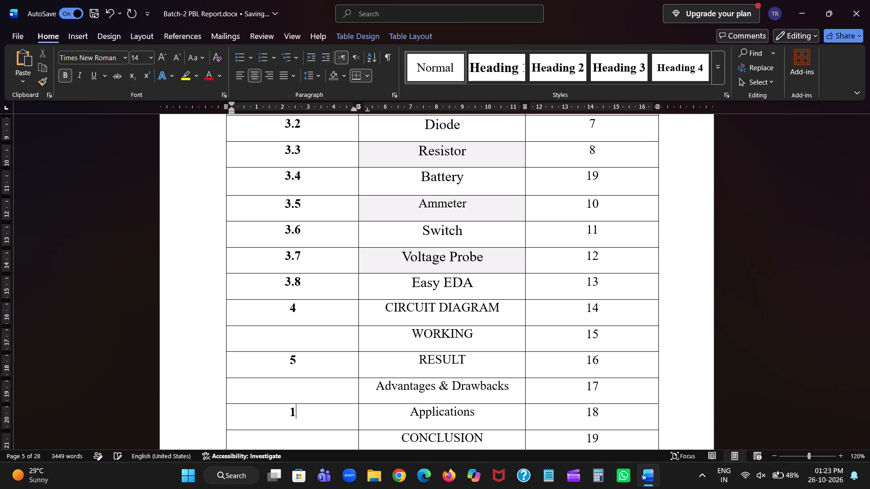
key("BackSpace")
Number the Mapping to Course row of the contents table as 1.1, without underline.
scroll(313, 416, "down", 3)
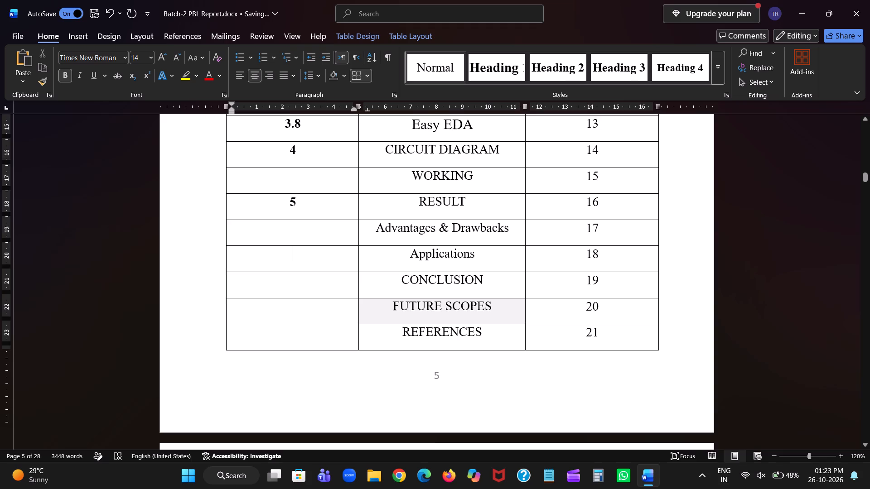
scroll(395, 308, "up", 1)
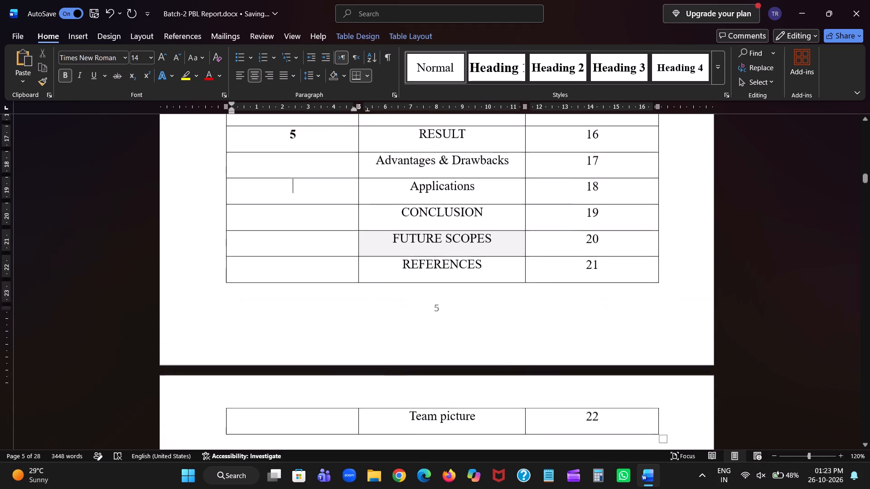
scroll(395, 308, "up", 1)
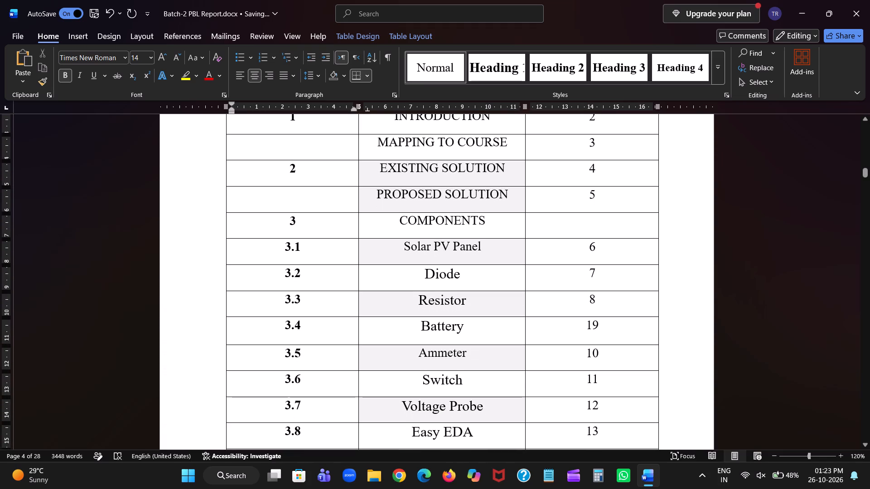
scroll(315, 218, "up", 1)
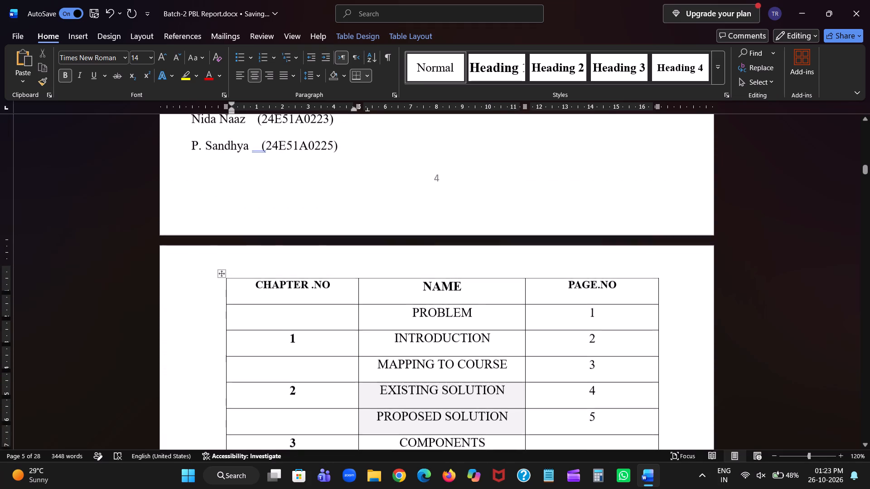
left_click(290, 332)
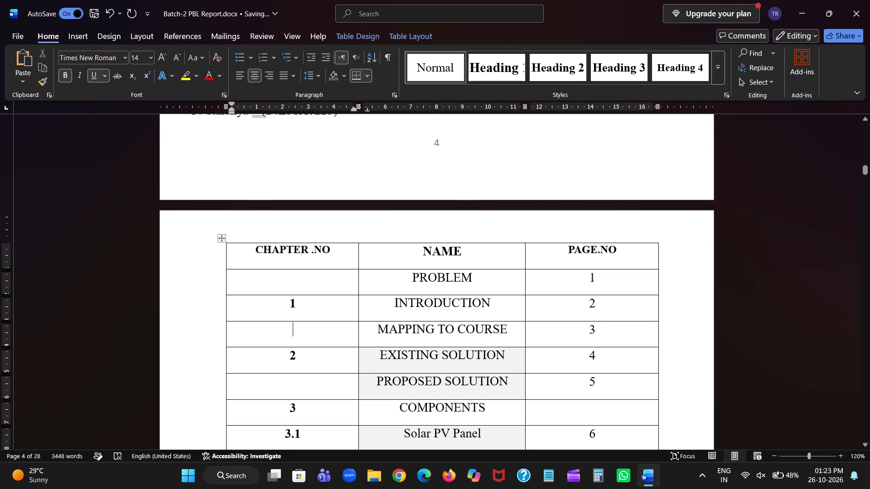
type("1.1")
left_click_drag(271, 327, 274, 328)
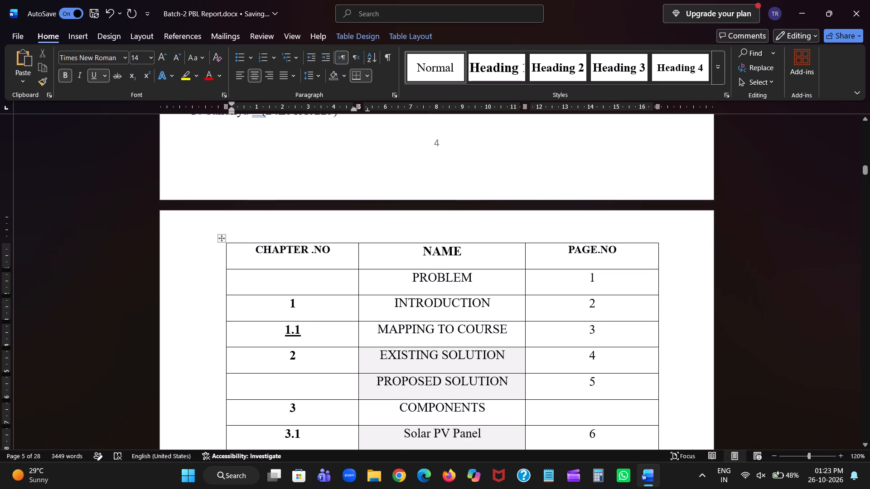
left_click_drag(274, 328, 324, 333)
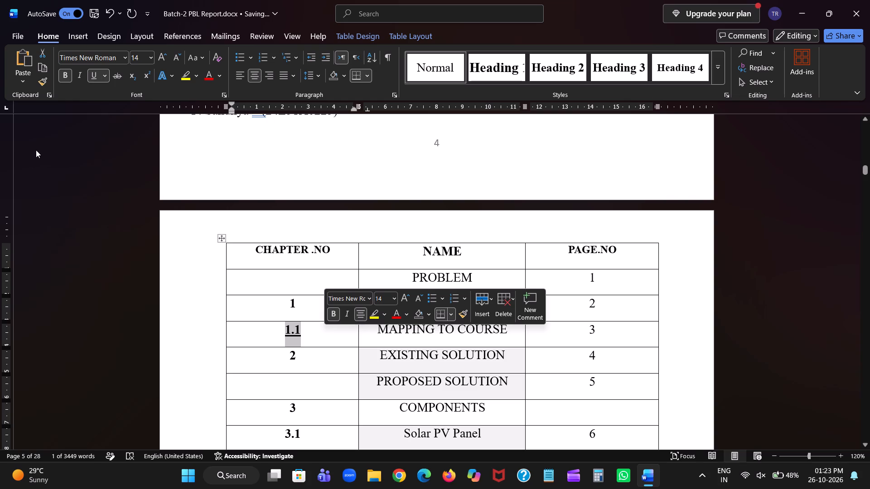
left_click(94, 75)
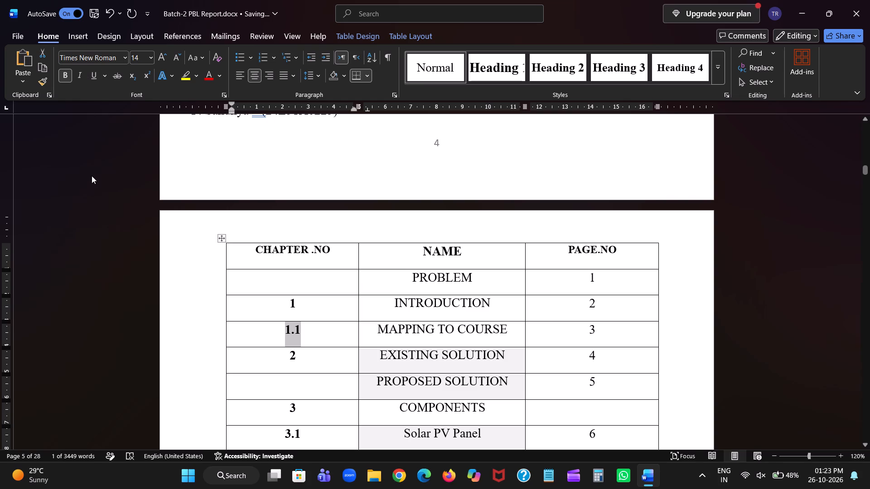
left_click(263, 322)
left_click(264, 338)
Number the Proposed Solution row as 2.1 and the Working row as 4.1 in the contents table.
left_click(296, 366)
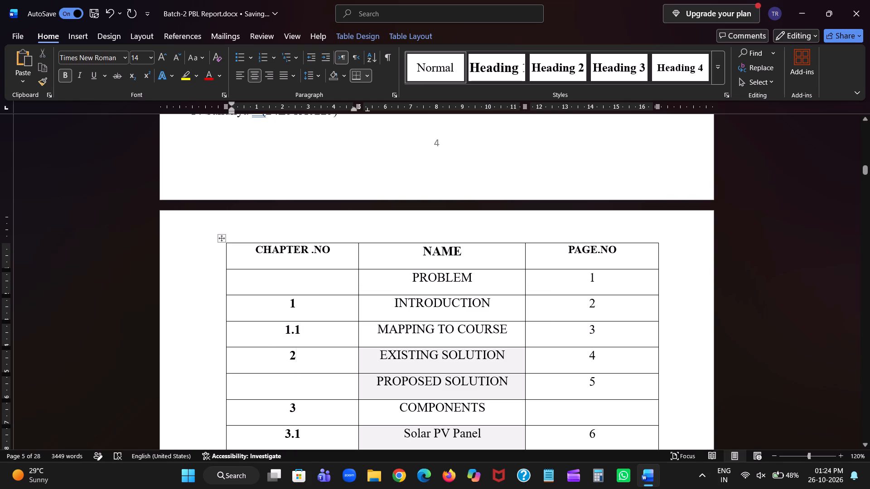
left_click(296, 382)
key("2")
type(".1")
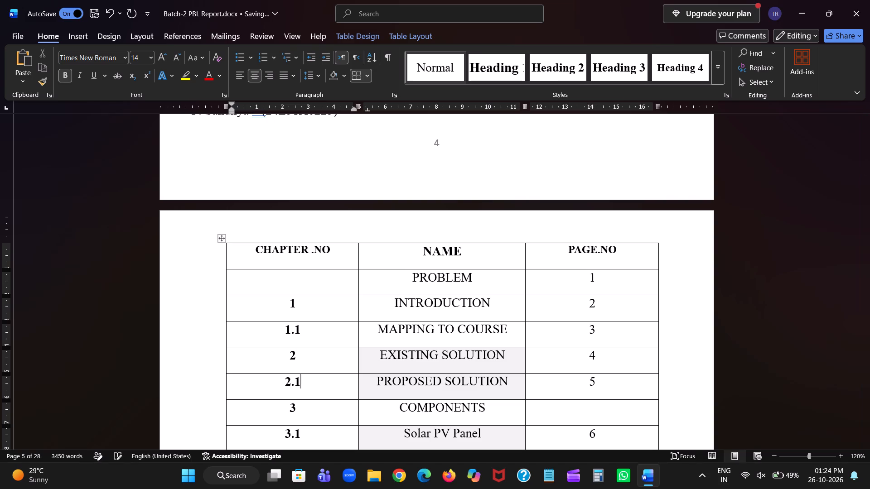
scroll(296, 380, "down", 1)
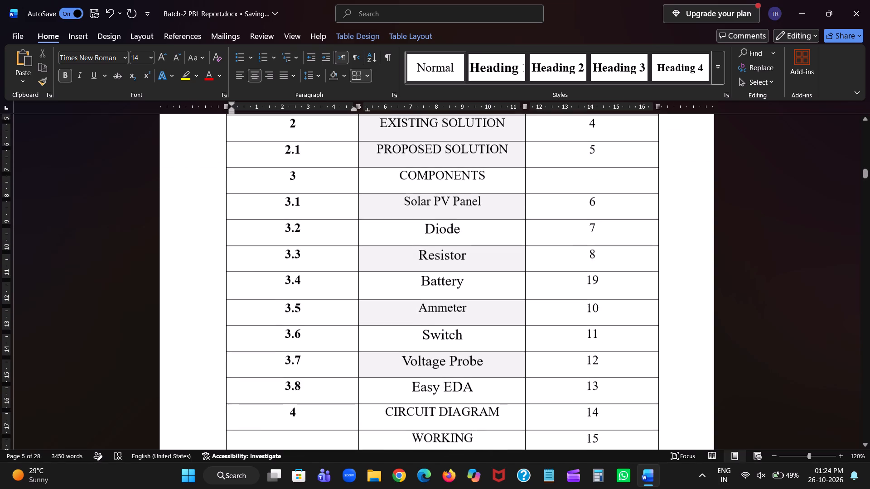
scroll(296, 380, "down", 1)
key("Down")
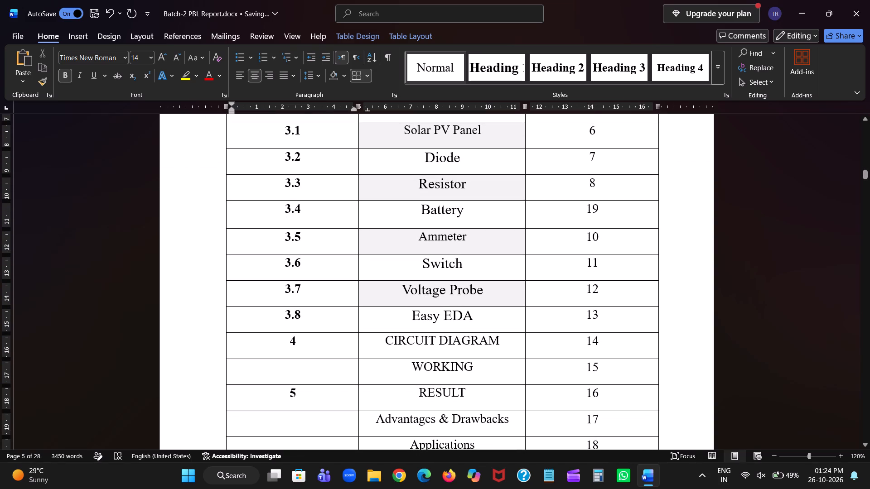
left_click(296, 380)
type("4,")
key("BackSpace")
type(".1")
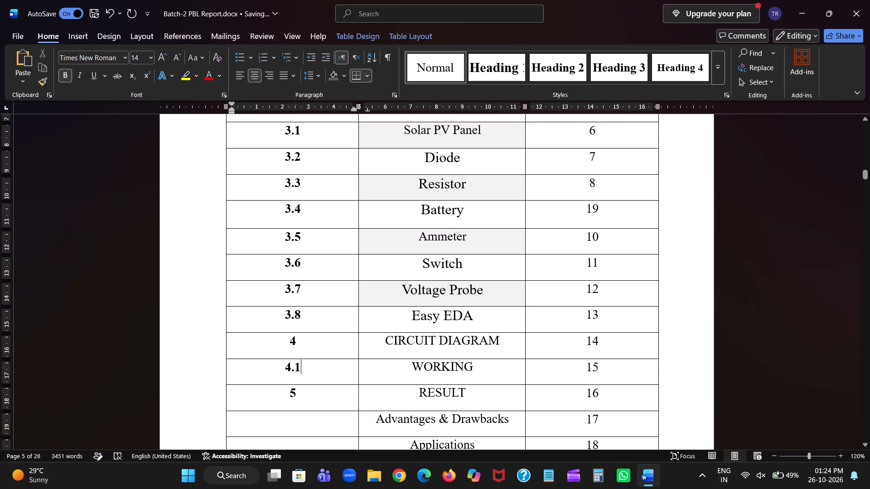
Number the Advantages & Drawbacks, Applications and Conclusion rows of the contents table as 5.1 to 5.3.
scroll(290, 421, "down", 1)
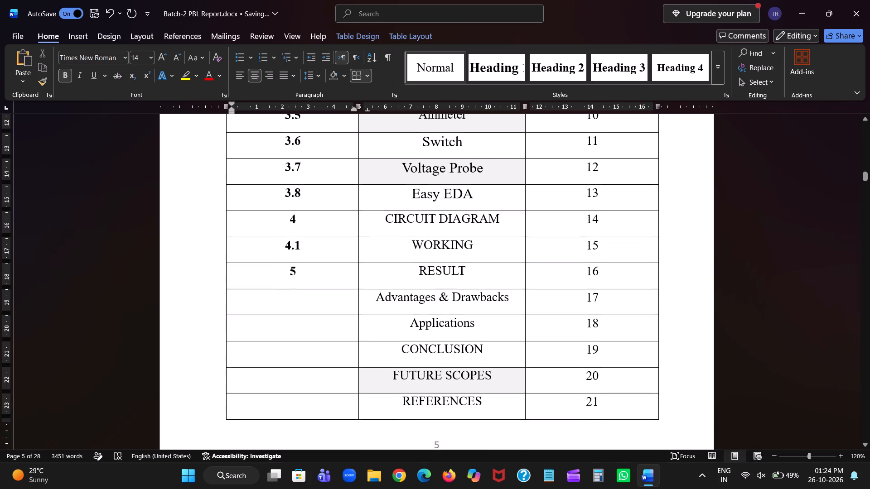
scroll(290, 421, "down", 1)
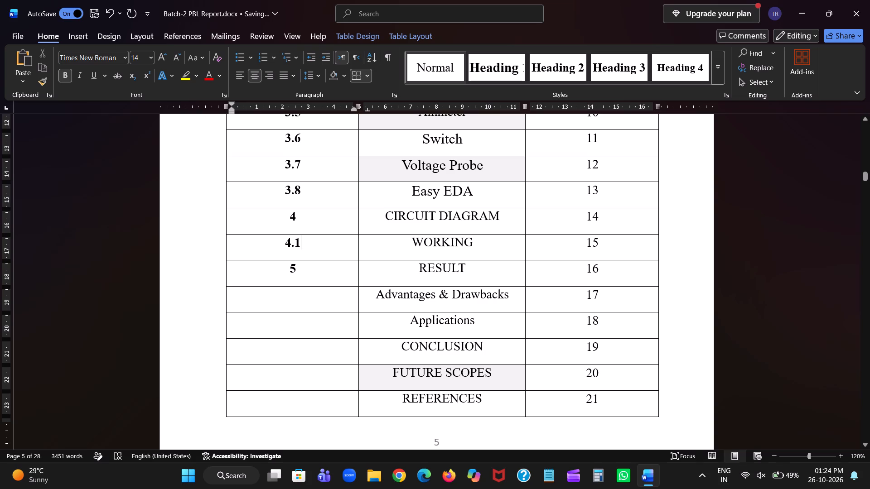
left_click(285, 301)
type("5.1")
left_click(289, 326)
type("5.2")
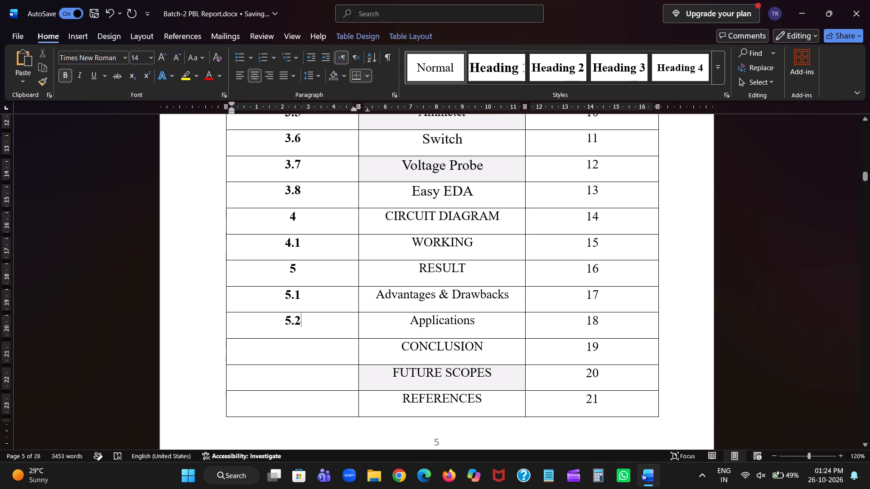
left_click(285, 351)
type("5.3")
scroll(285, 351, "up", 1)
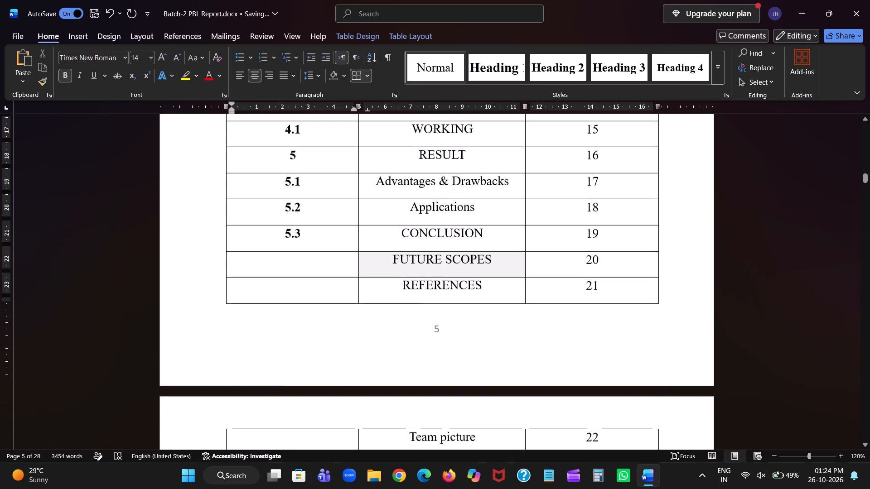
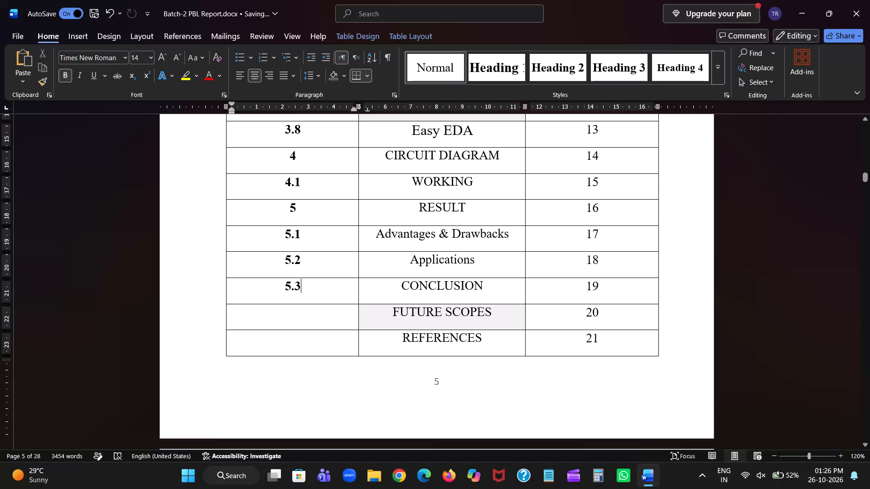
Correct the entry FUTURE SCOPES to FUTURE SCOPE in the contents table.
left_click(494, 314)
key("BackSpace")
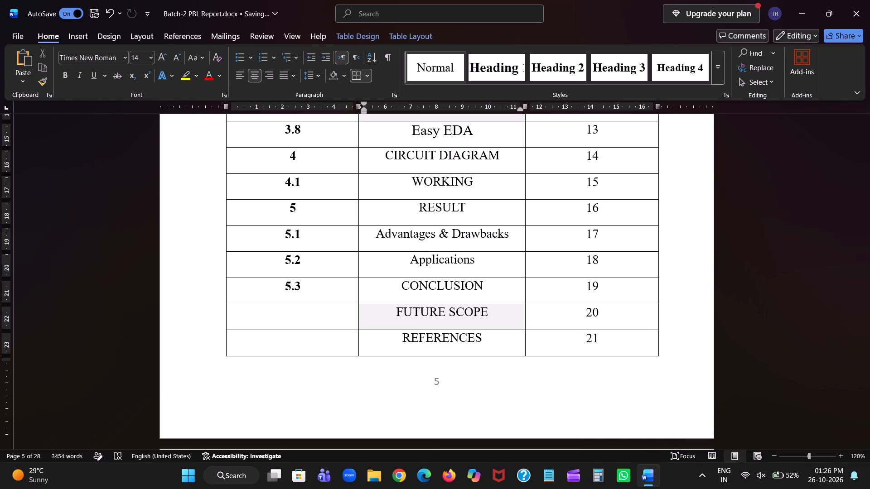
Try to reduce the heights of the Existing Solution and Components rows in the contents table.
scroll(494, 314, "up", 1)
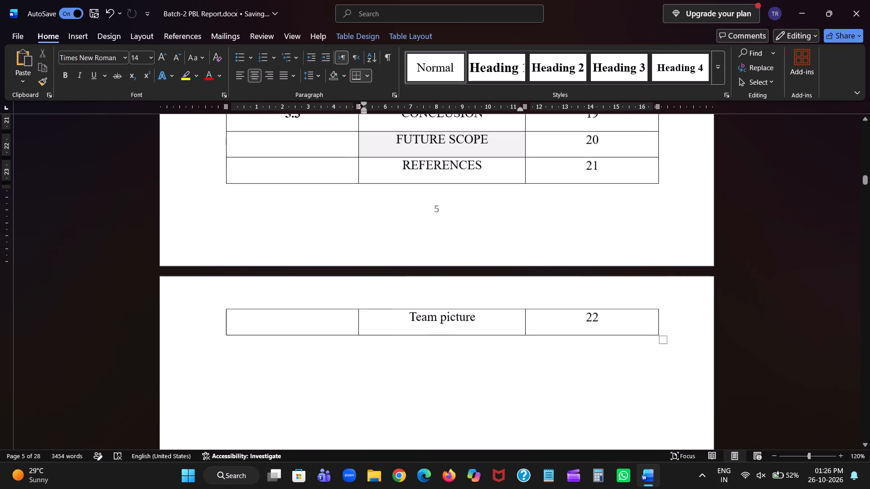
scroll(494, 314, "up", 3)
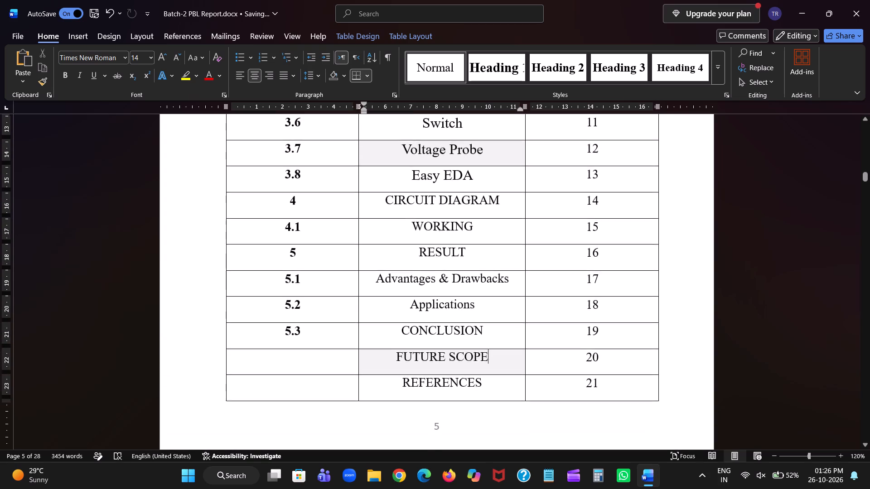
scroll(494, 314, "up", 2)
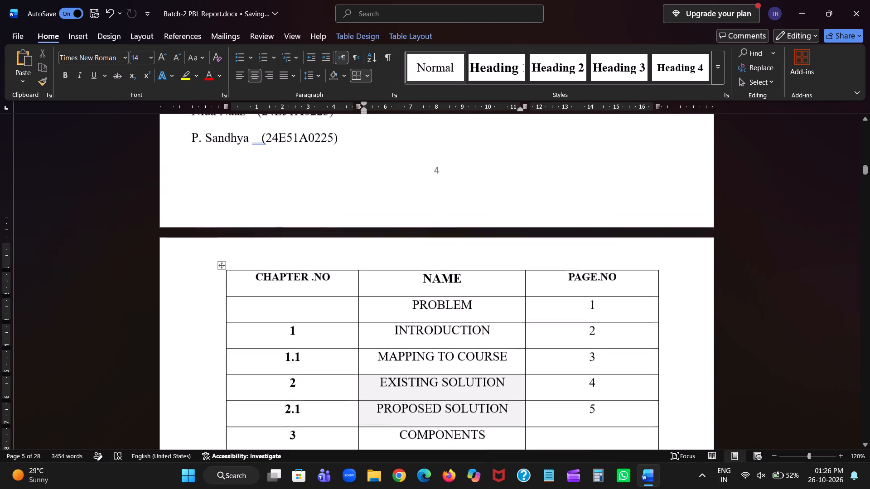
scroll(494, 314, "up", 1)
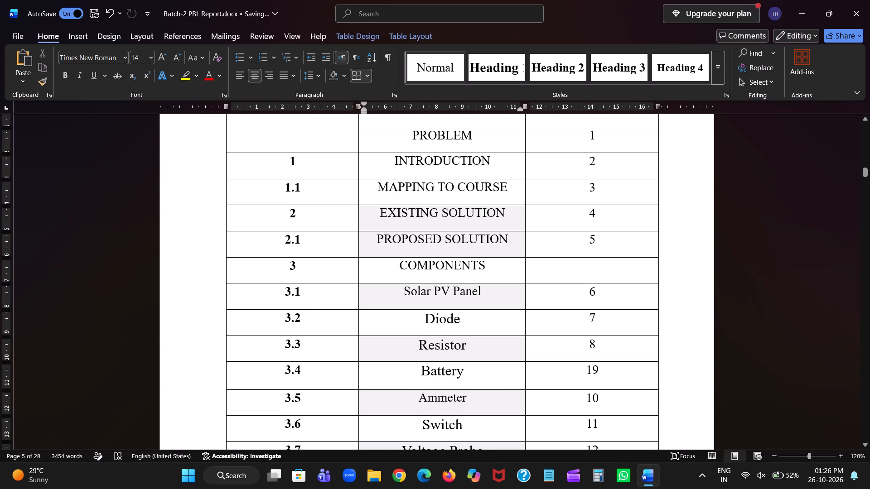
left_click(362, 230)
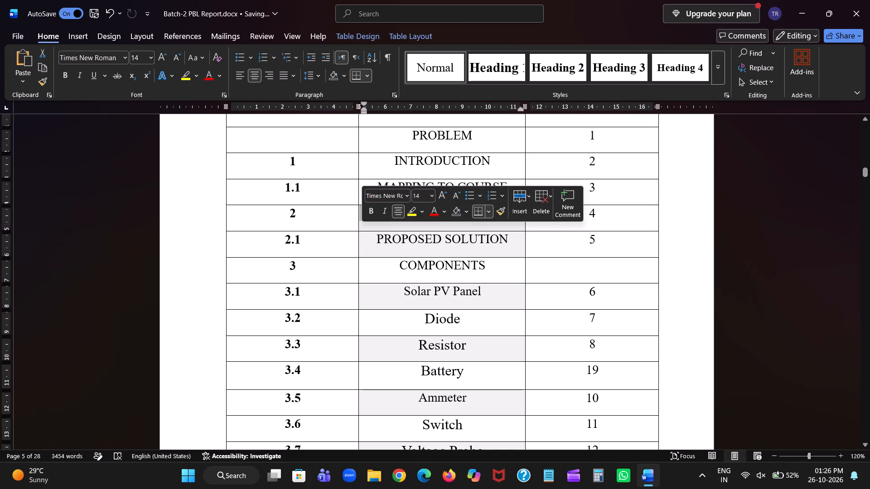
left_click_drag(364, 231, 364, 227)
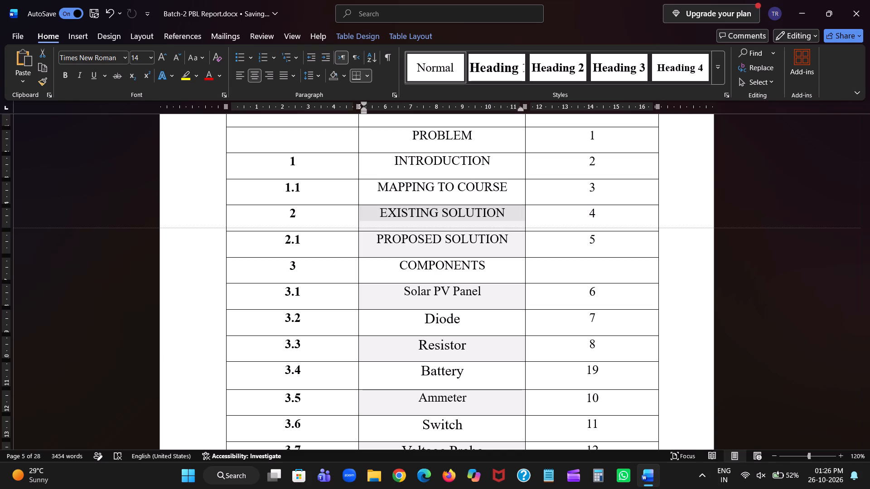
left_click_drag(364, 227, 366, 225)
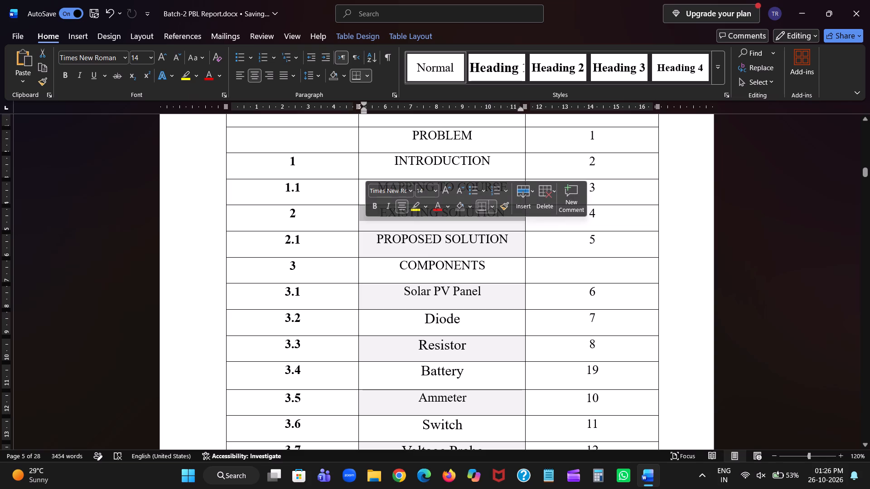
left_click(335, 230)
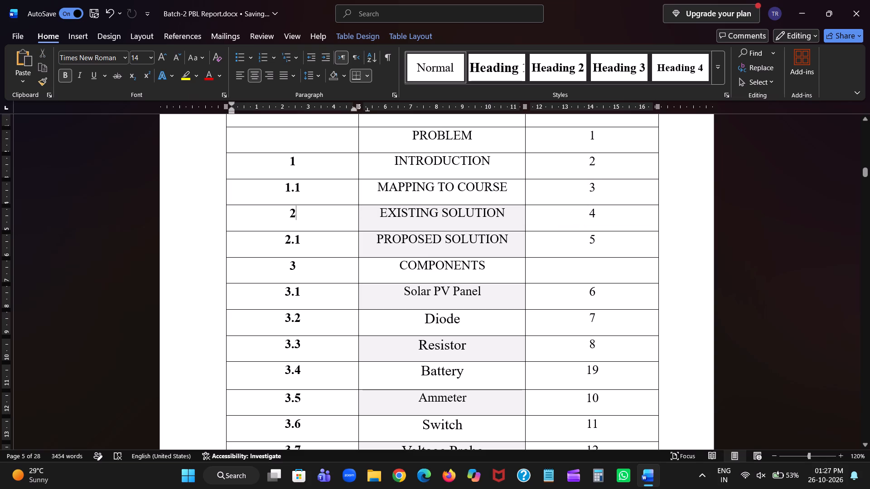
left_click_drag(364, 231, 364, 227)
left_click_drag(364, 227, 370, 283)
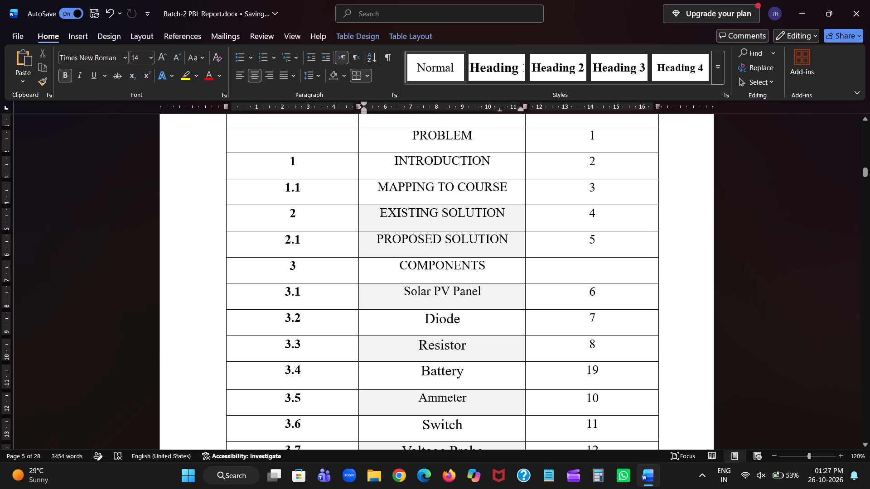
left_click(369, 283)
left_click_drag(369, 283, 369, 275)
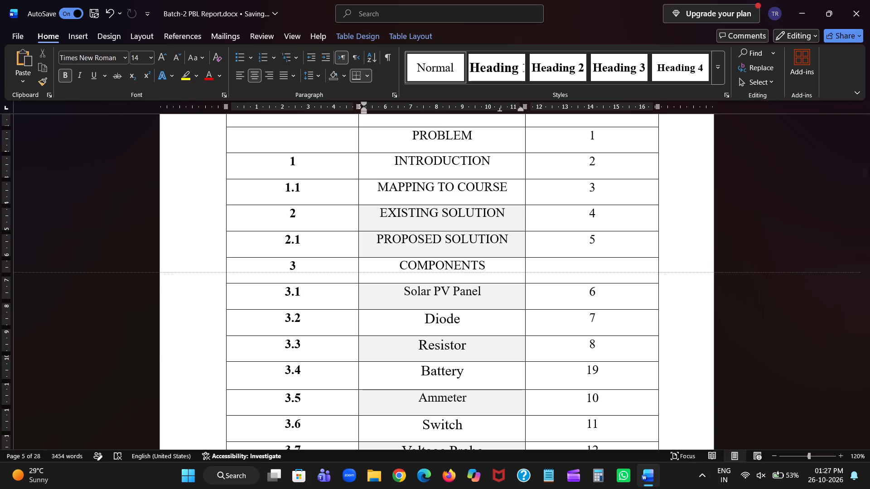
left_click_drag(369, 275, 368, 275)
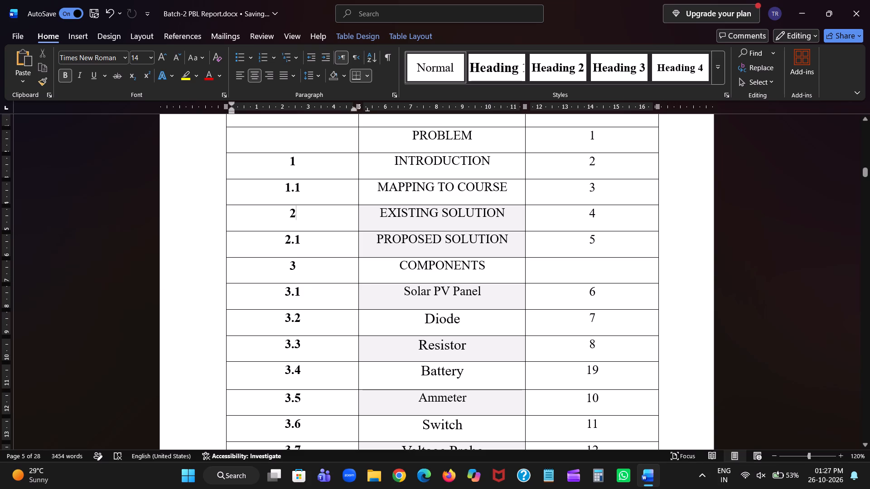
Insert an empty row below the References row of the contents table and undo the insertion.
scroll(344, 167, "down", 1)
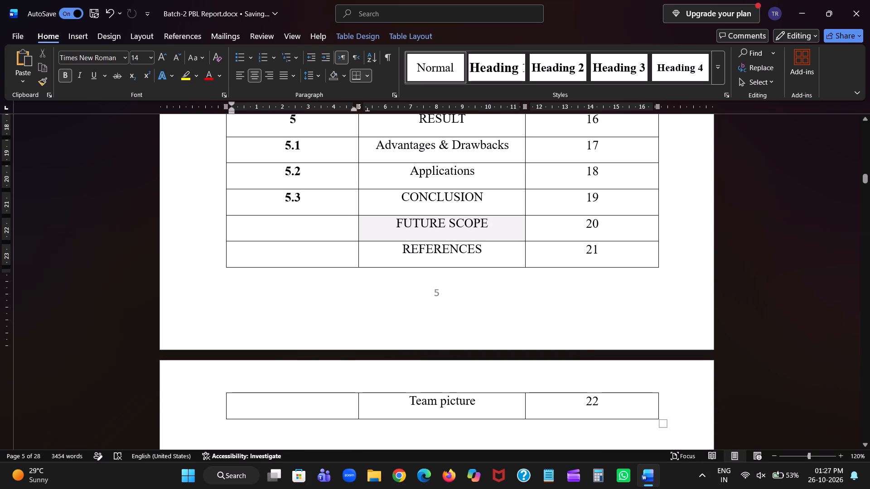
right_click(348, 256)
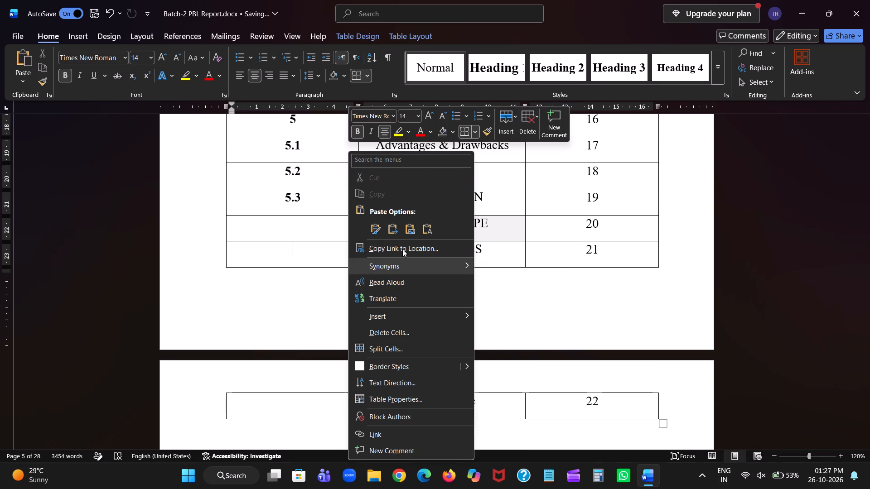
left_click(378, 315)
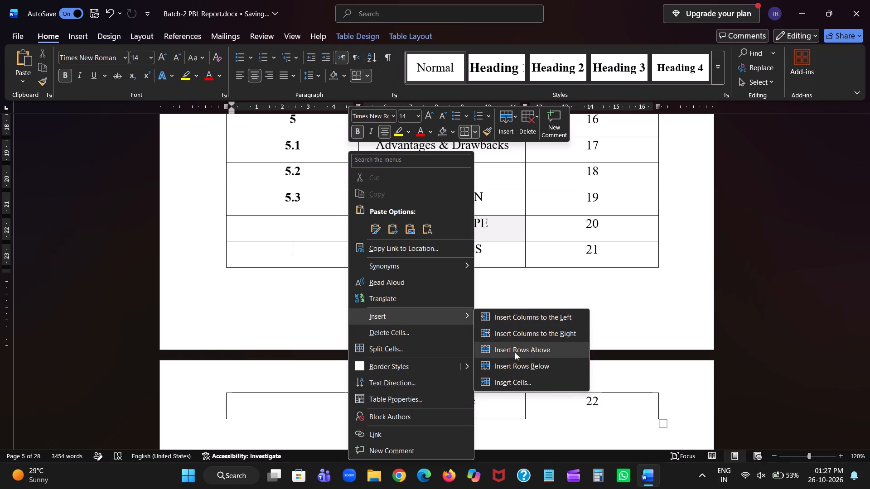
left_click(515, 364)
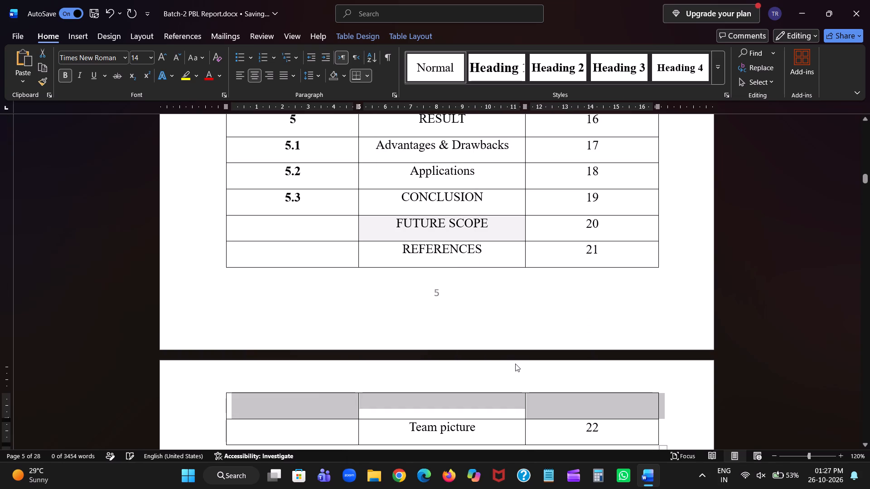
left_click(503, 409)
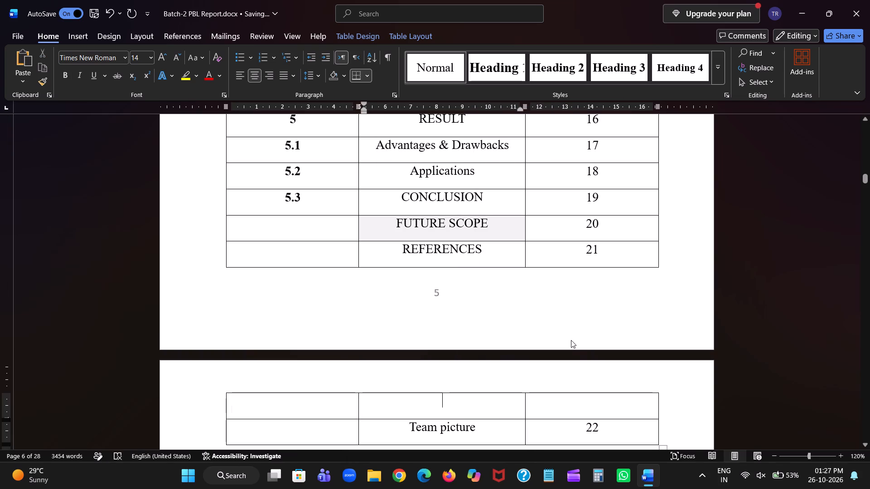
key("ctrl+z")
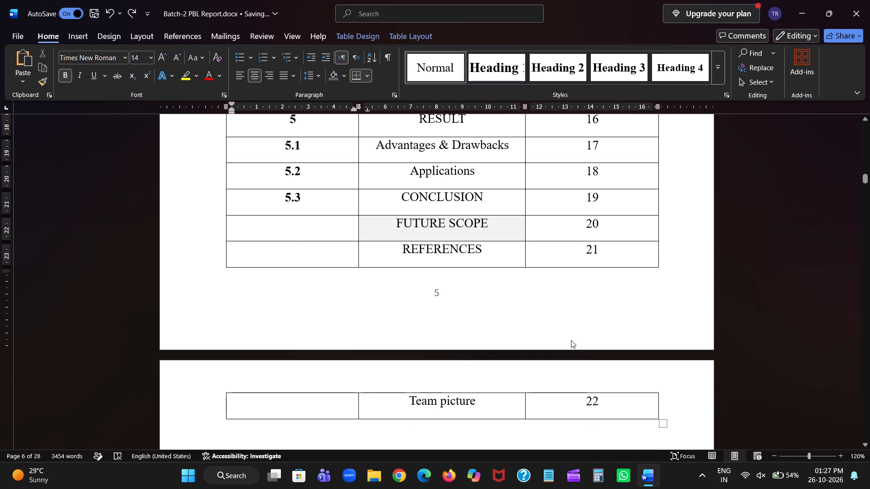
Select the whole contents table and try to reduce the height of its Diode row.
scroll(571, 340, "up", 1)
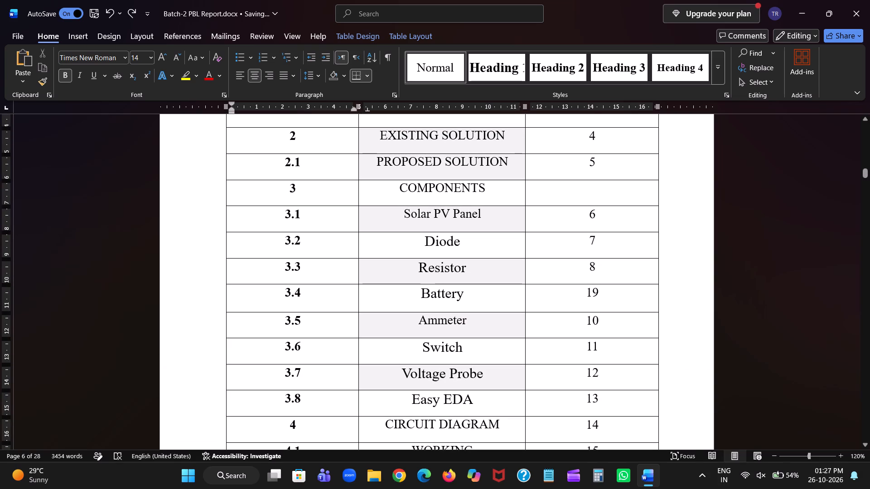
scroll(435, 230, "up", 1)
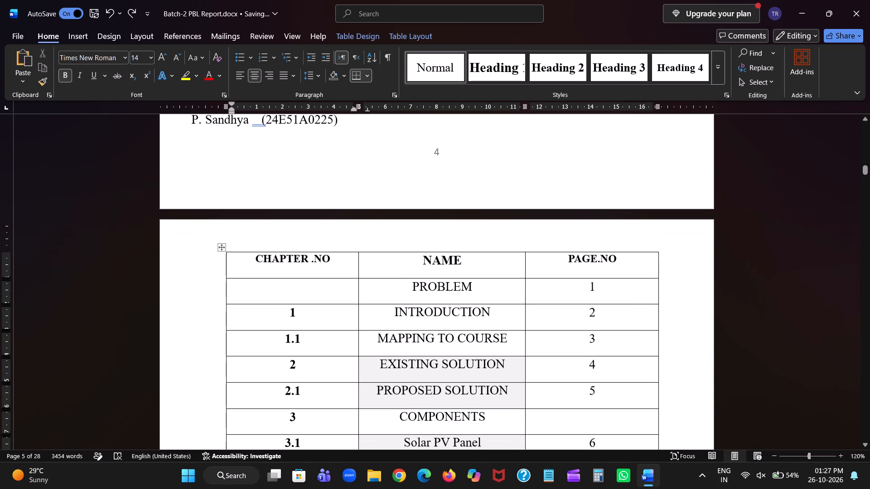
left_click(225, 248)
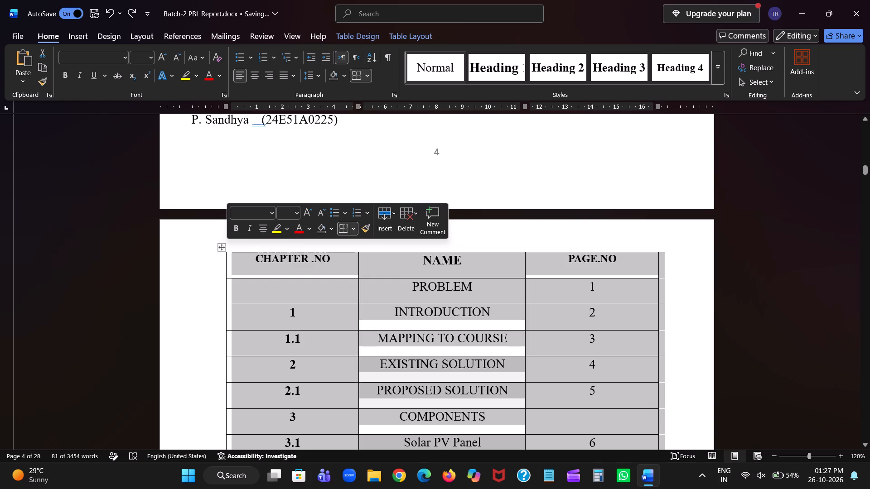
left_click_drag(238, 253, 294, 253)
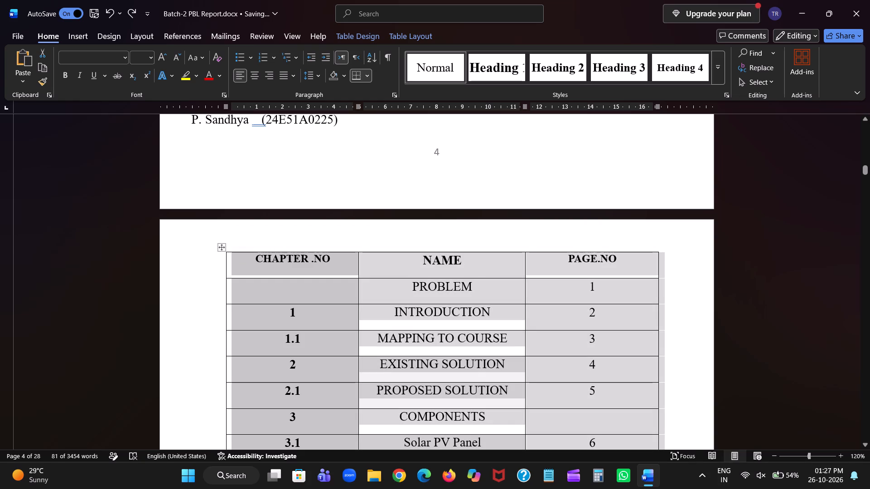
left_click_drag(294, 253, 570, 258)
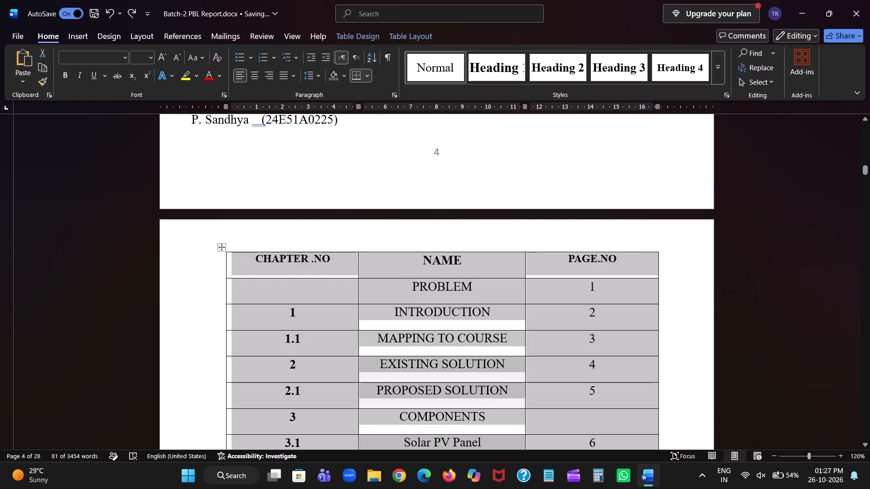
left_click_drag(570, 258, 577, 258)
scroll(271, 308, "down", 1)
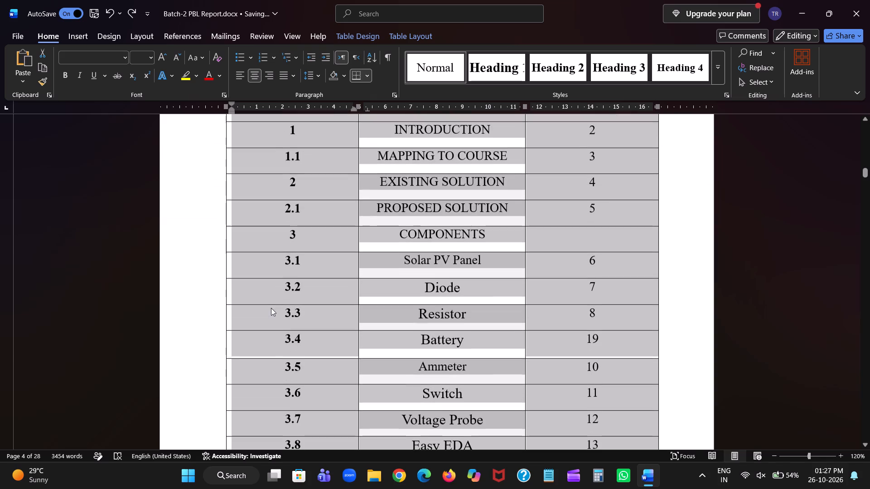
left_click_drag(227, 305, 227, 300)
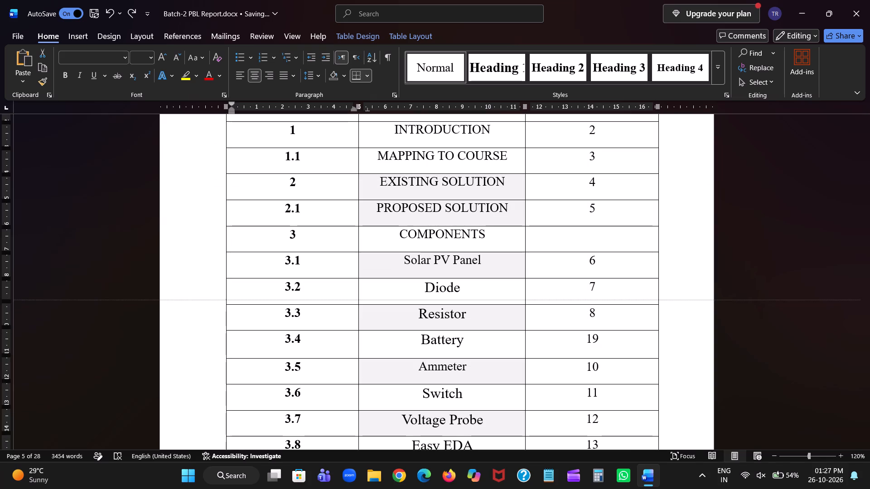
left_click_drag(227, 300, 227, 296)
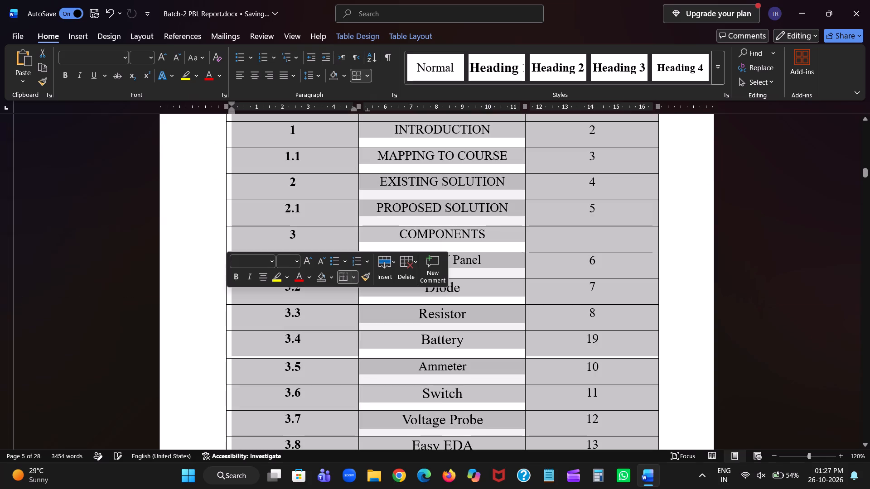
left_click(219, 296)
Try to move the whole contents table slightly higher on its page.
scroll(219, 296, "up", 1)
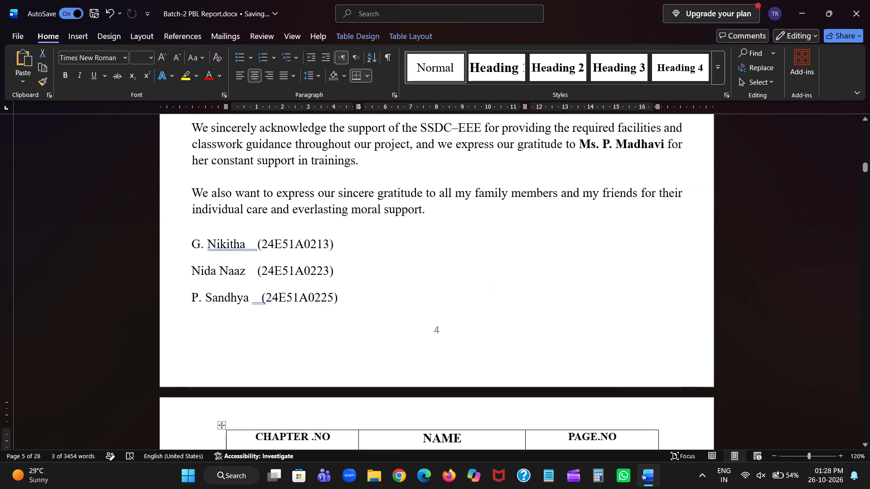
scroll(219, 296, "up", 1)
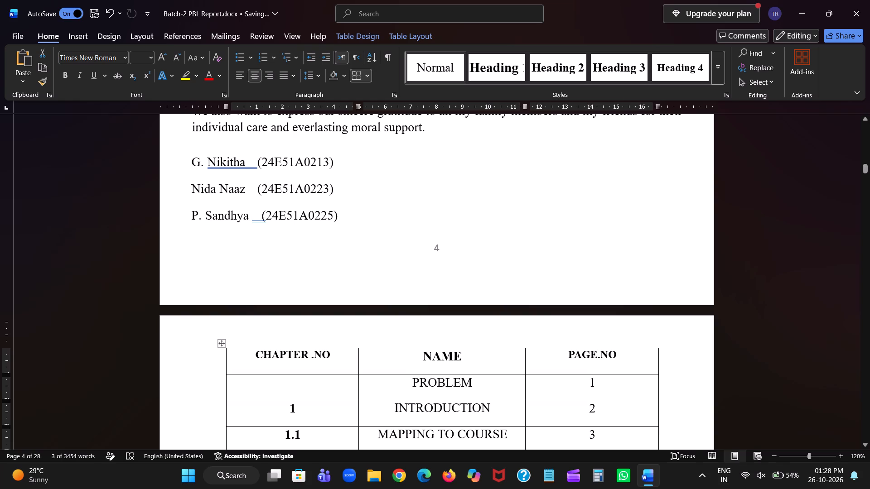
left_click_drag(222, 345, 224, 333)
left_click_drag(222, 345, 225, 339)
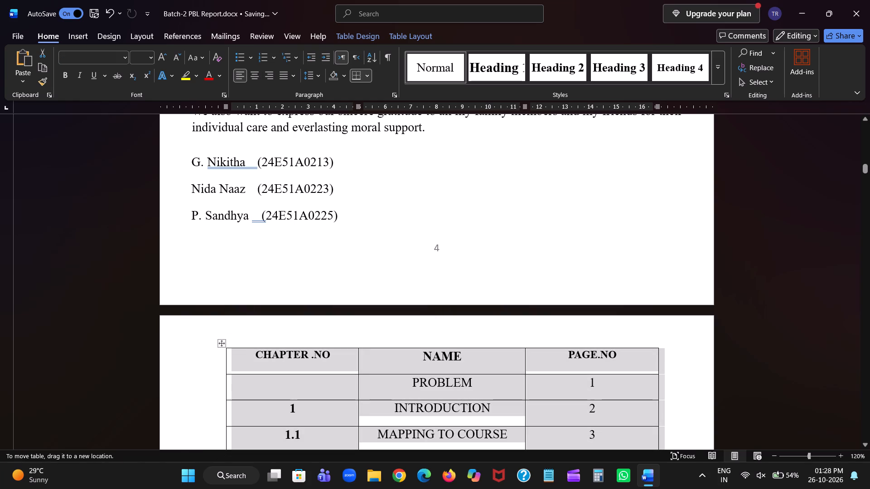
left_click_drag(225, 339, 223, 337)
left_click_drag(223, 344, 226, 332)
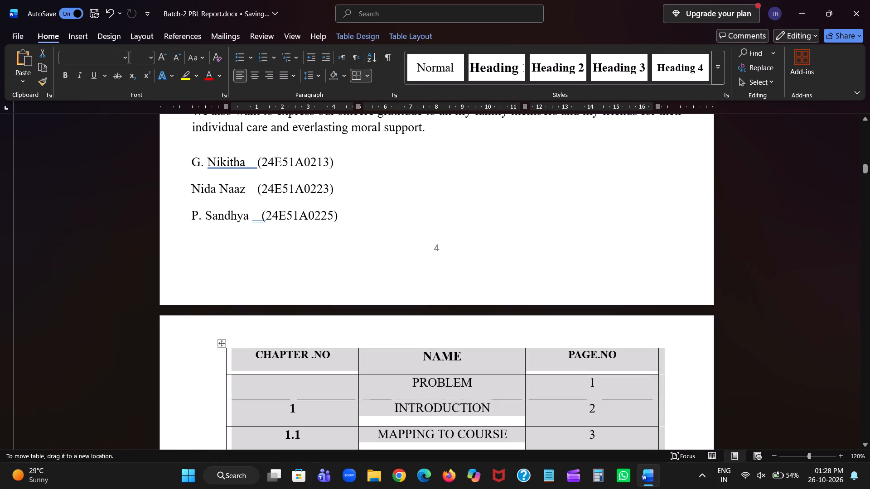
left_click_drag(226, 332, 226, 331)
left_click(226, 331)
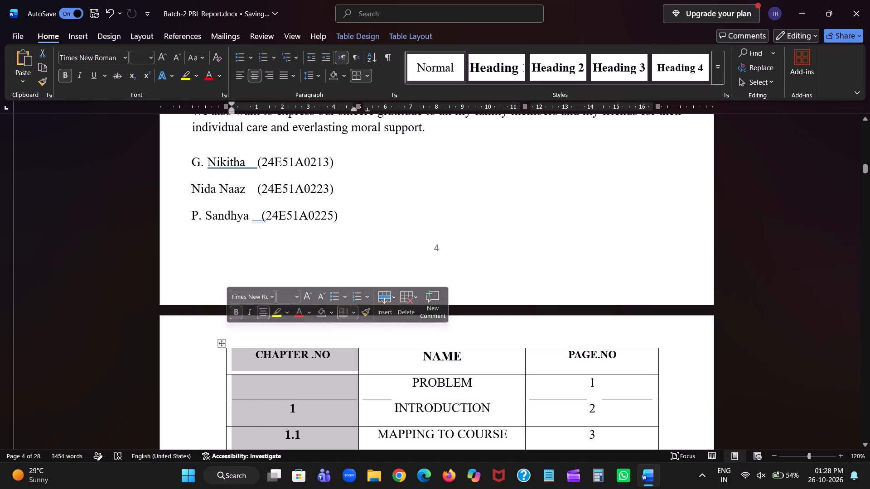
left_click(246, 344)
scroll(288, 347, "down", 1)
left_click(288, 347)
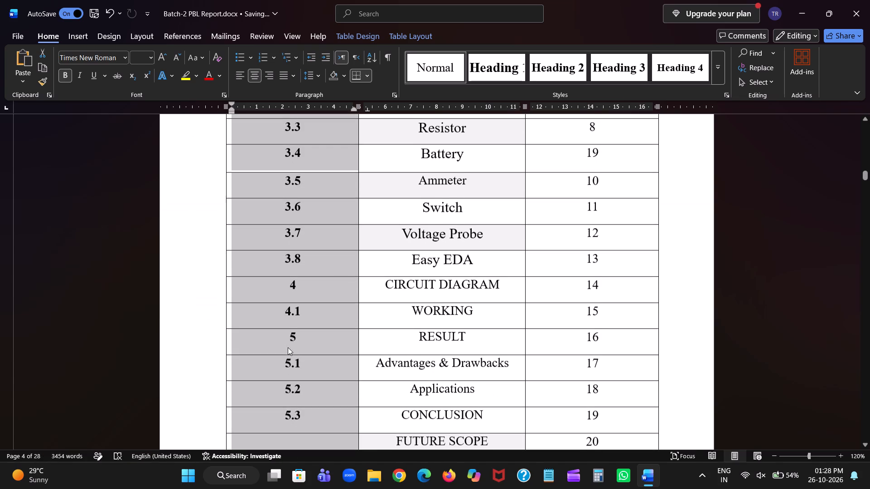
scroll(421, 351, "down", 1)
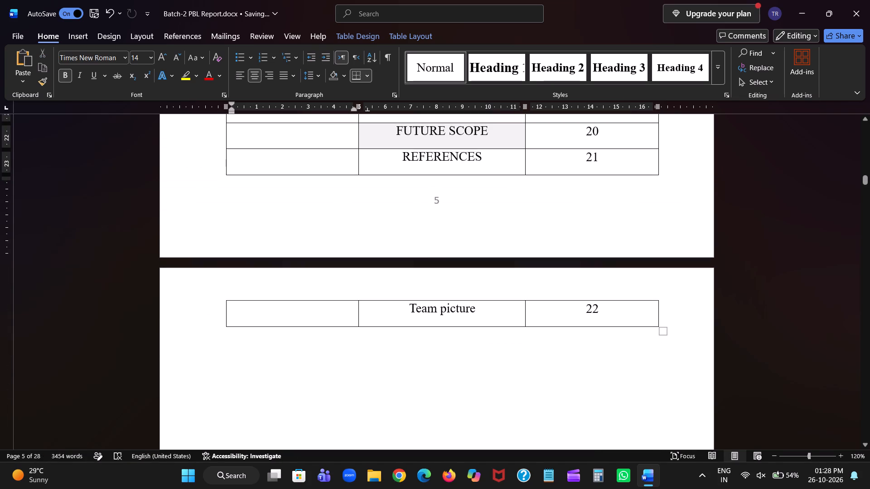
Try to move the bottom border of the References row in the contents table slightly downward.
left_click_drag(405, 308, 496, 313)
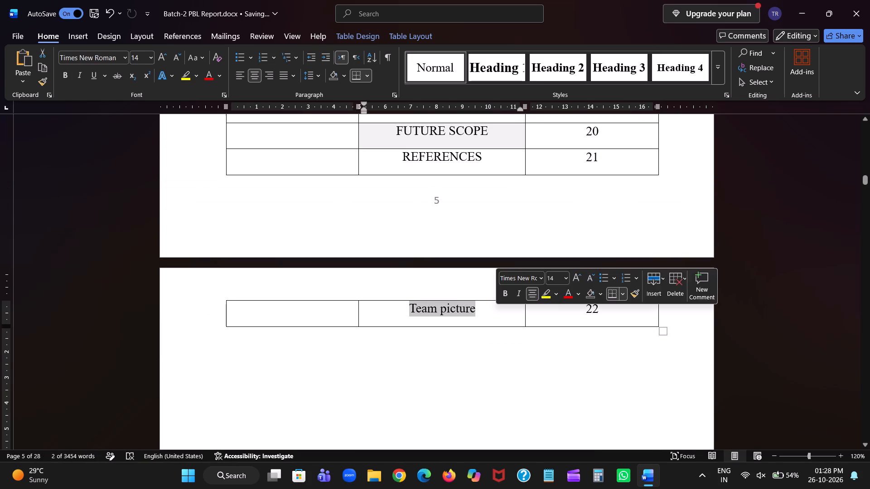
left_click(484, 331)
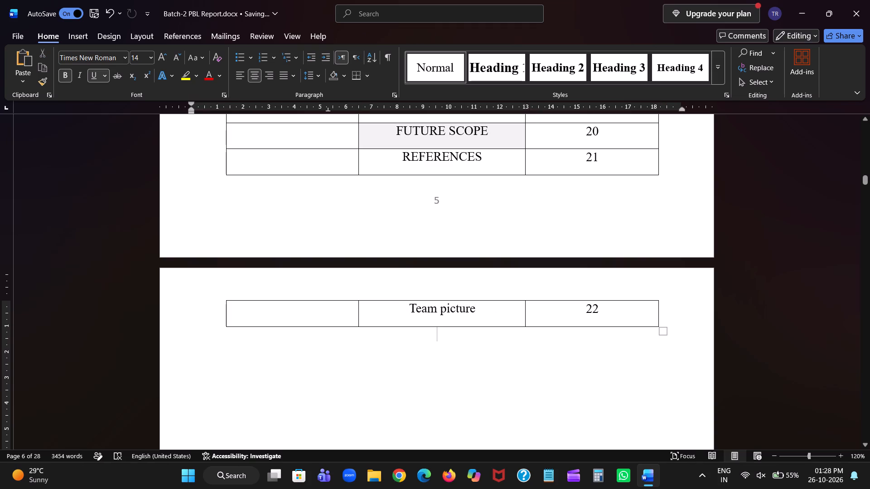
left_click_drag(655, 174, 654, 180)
Compare the chapter order in the contents table with the Problem, Introduction and Existing Solution pages of the report.
scroll(584, 222, "up", 1)
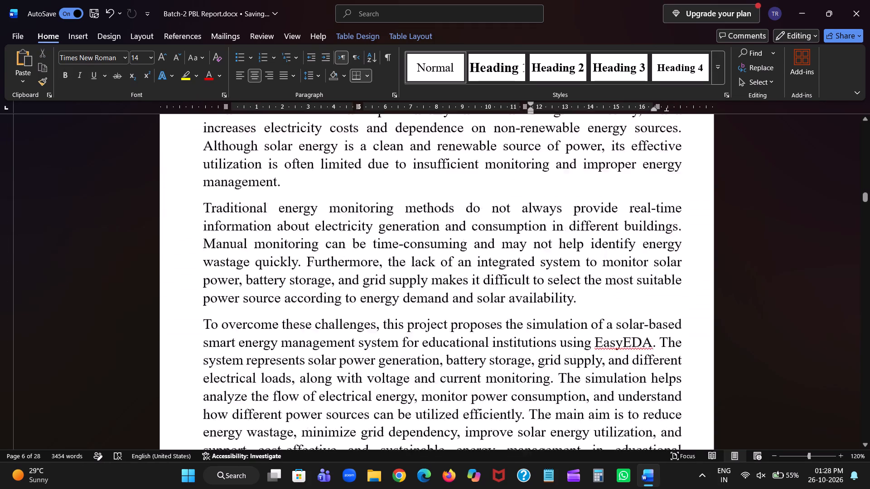
scroll(584, 222, "up", 1)
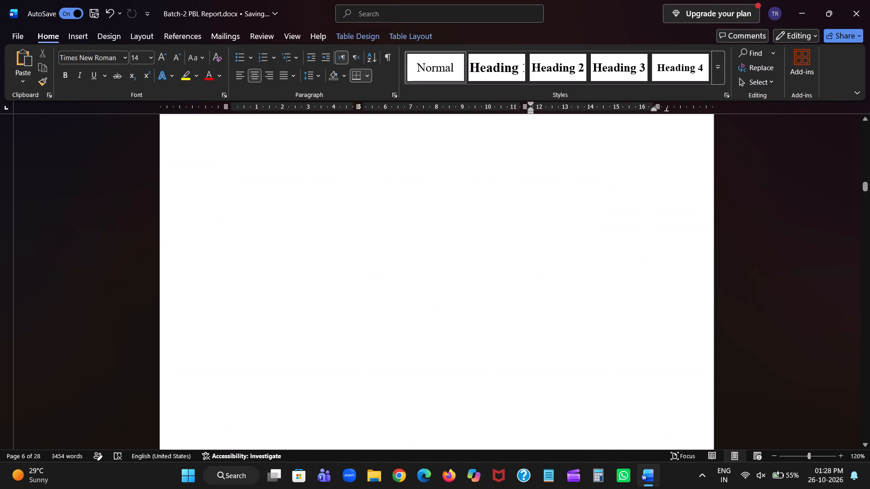
scroll(584, 222, "up", 1)
scroll(584, 222, "down", 1)
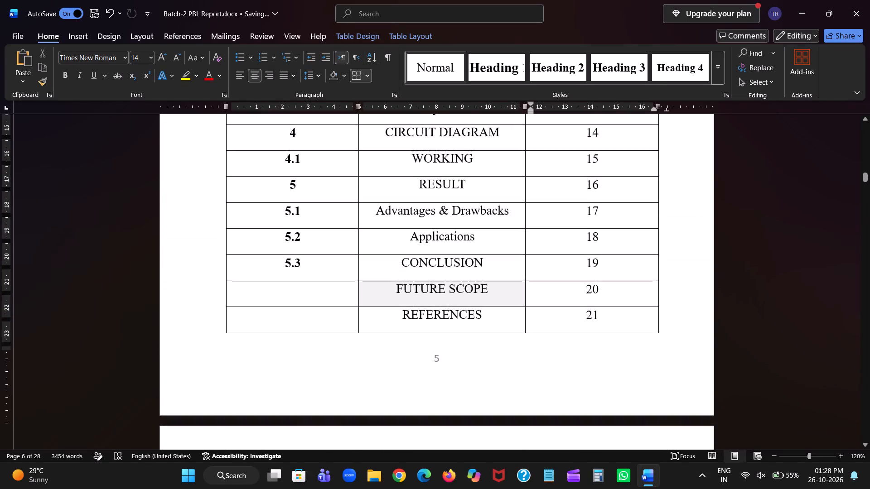
scroll(584, 222, "down", 2)
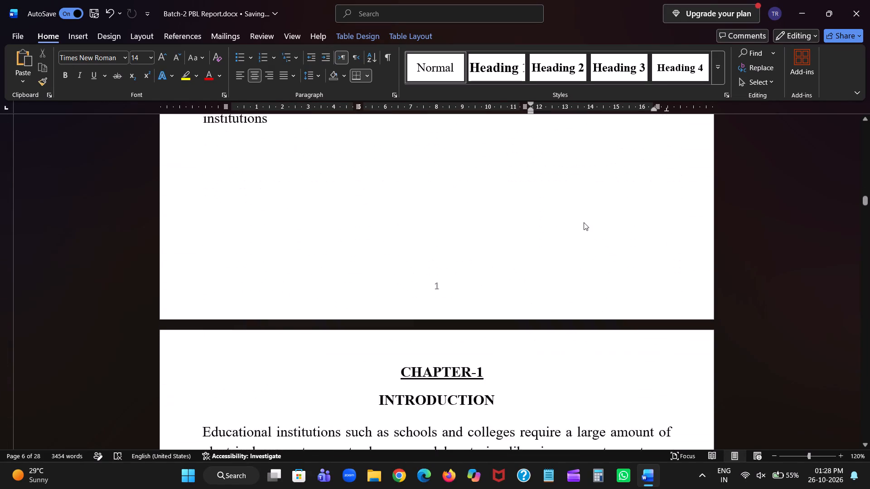
scroll(584, 222, "down", 2)
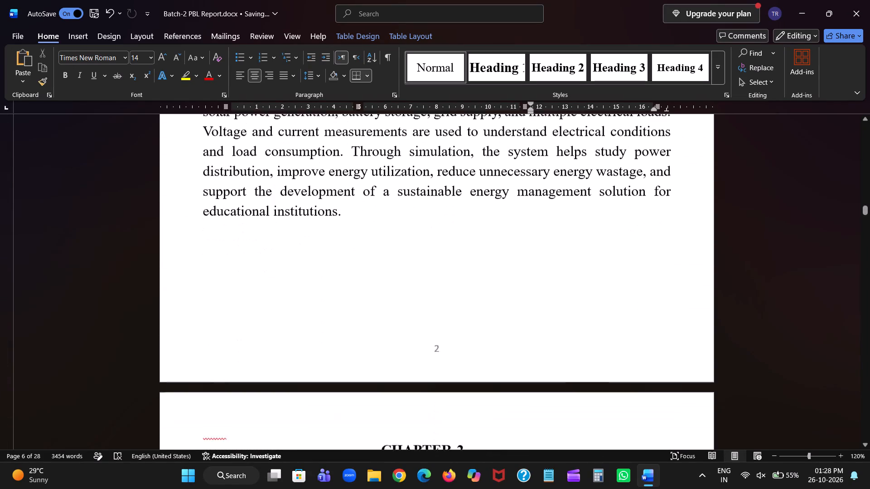
scroll(584, 222, "down", 1)
scroll(584, 222, "up", 1)
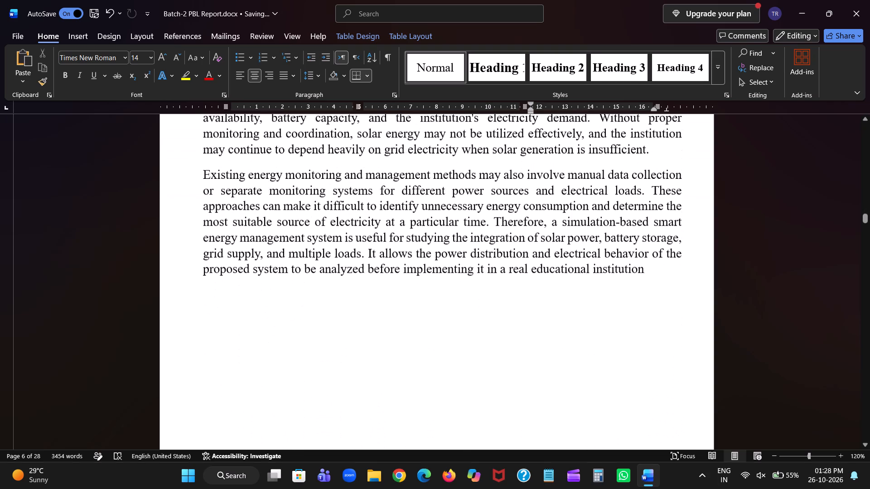
scroll(584, 222, "up", 2)
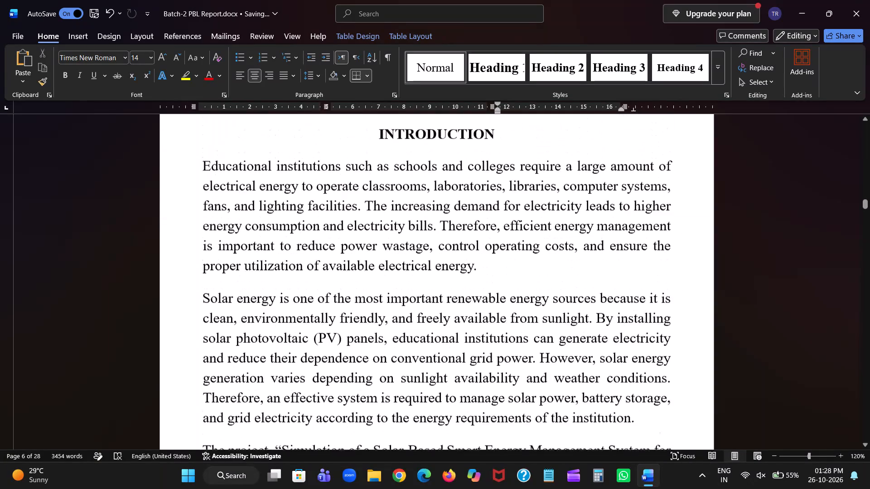
scroll(584, 222, "up", 2)
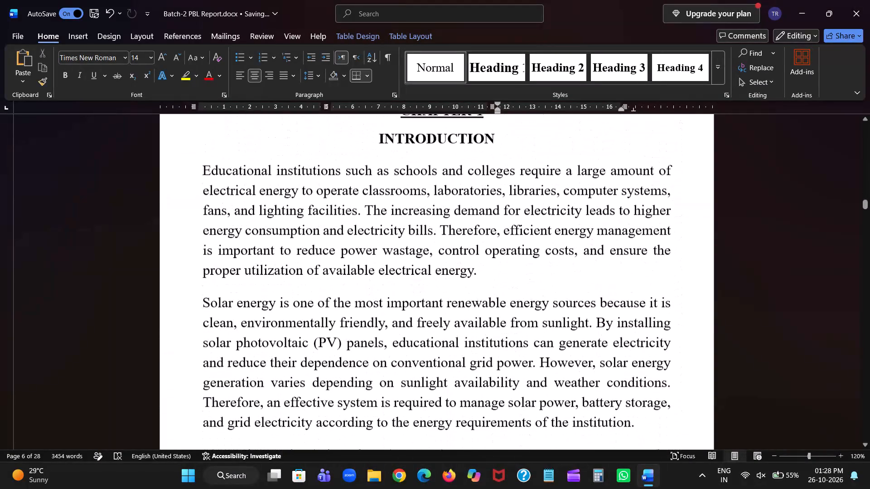
scroll(584, 222, "up", 1)
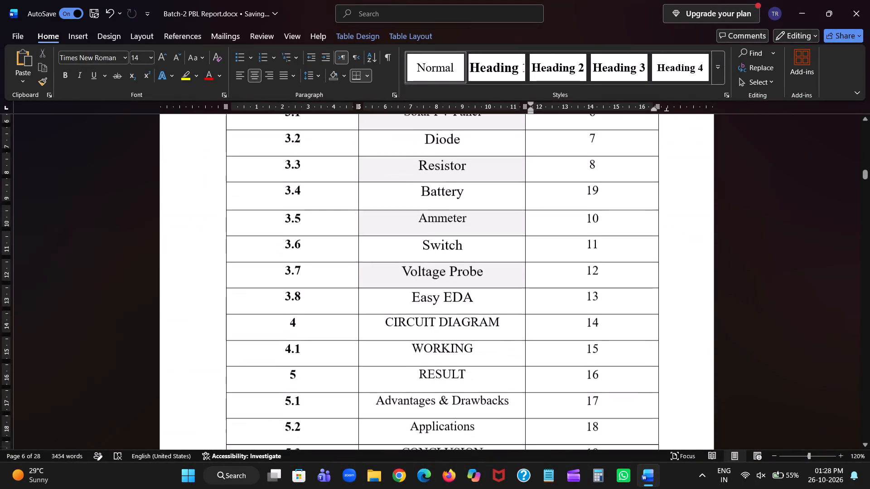
scroll(584, 222, "up", 2)
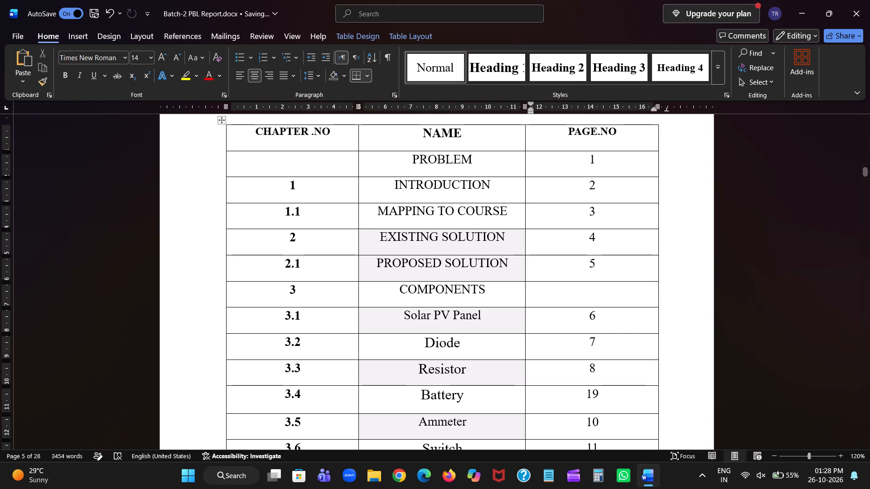
scroll(584, 222, "down", 1)
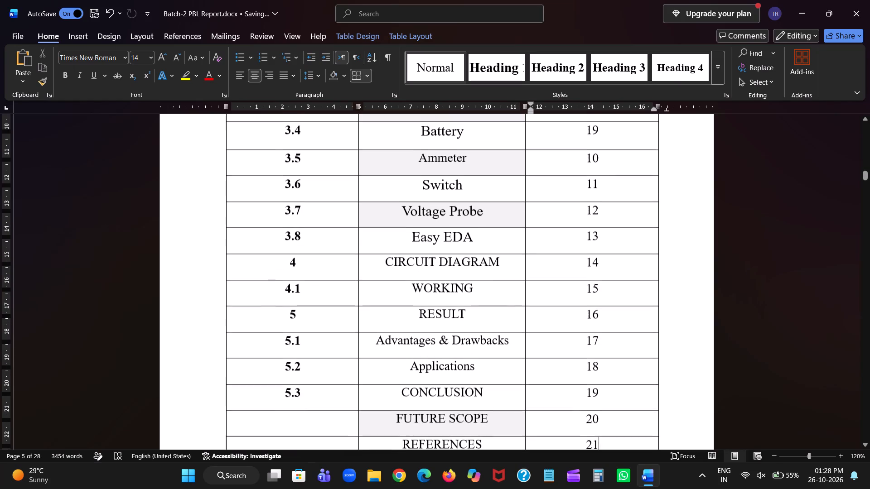
scroll(584, 222, "down", 1)
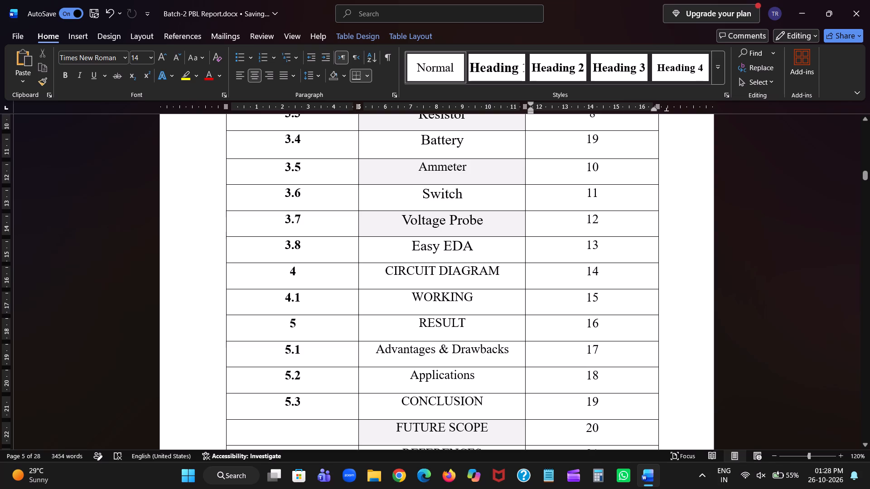
Change the chapter number in the heading above Existing Solution so it reads CHAPTER-1.1.
scroll(584, 222, "down", 3)
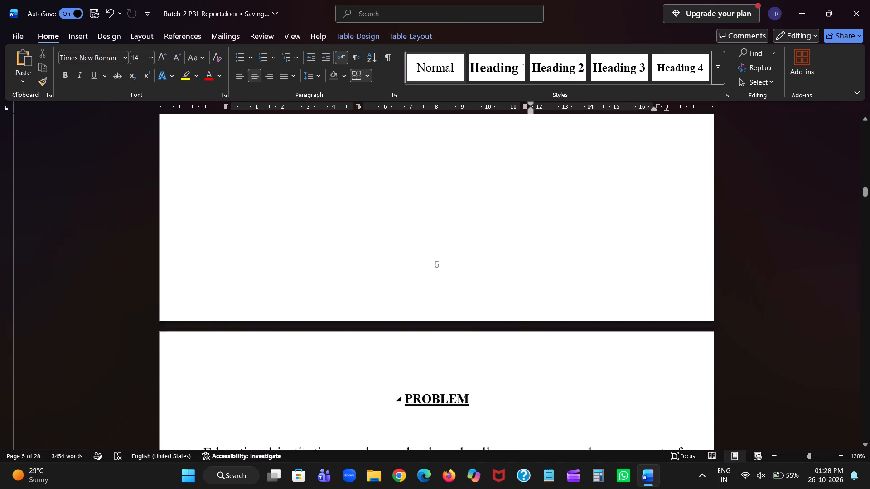
scroll(584, 222, "down", 4)
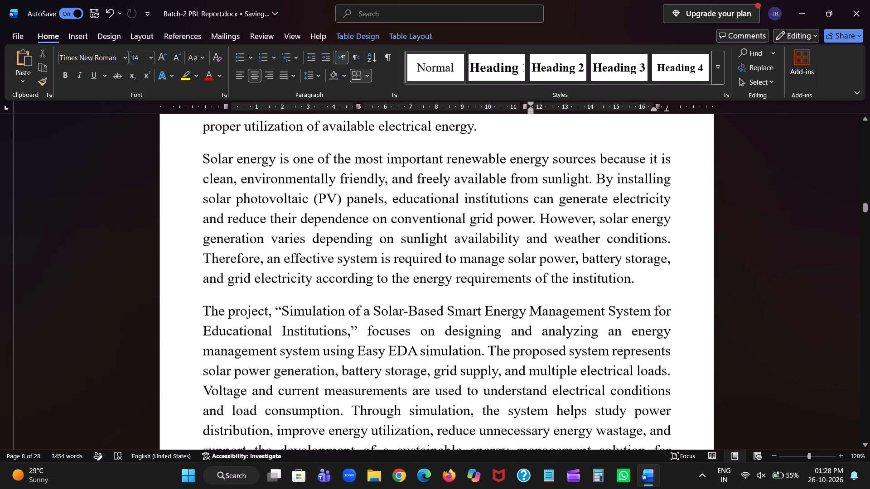
scroll(584, 222, "down", 3)
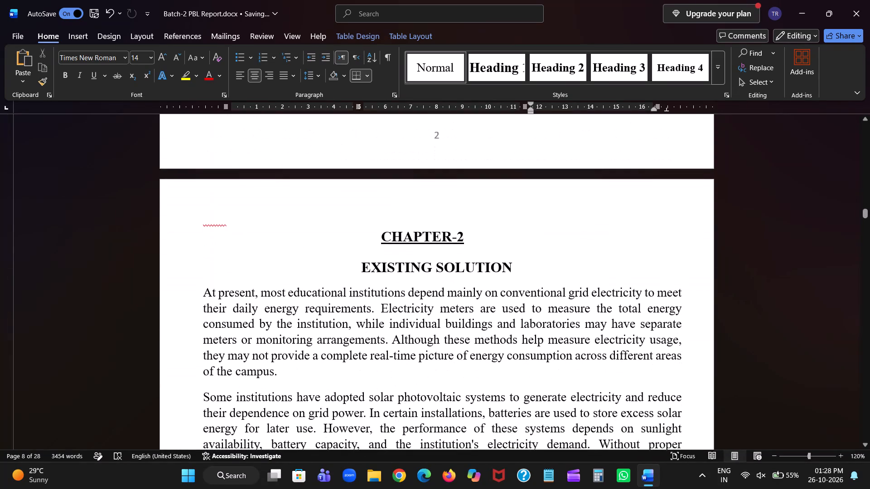
left_click(467, 235)
key("BackSpace")
key("BackSpace")
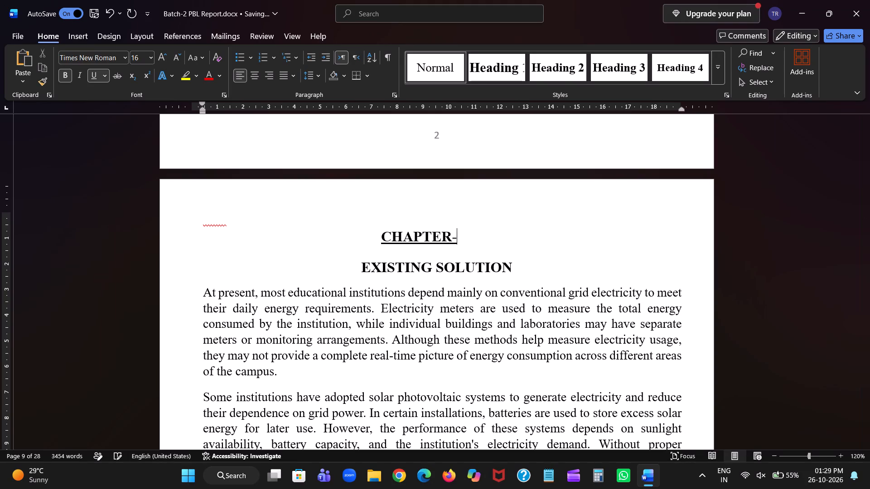
type("1.1")
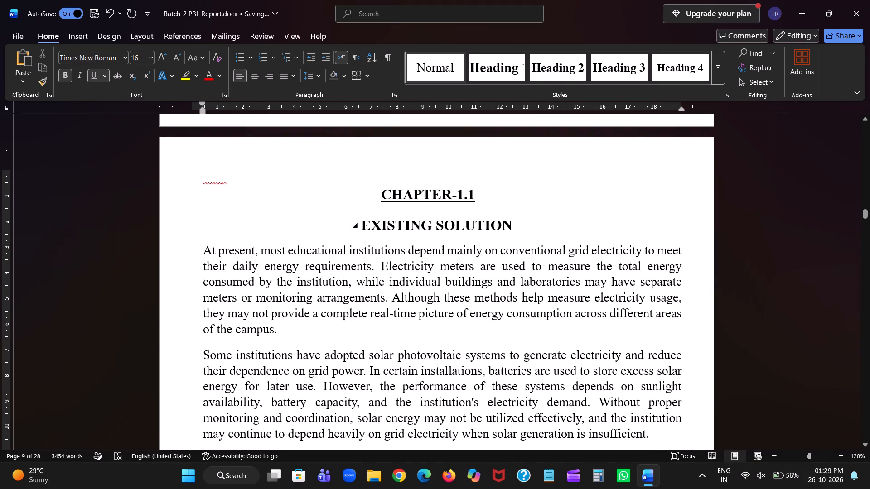
Cut the Existing Solution title and its body text from beneath the CHAPTER-1.1 heading.
left_click_drag(364, 224, 486, 235)
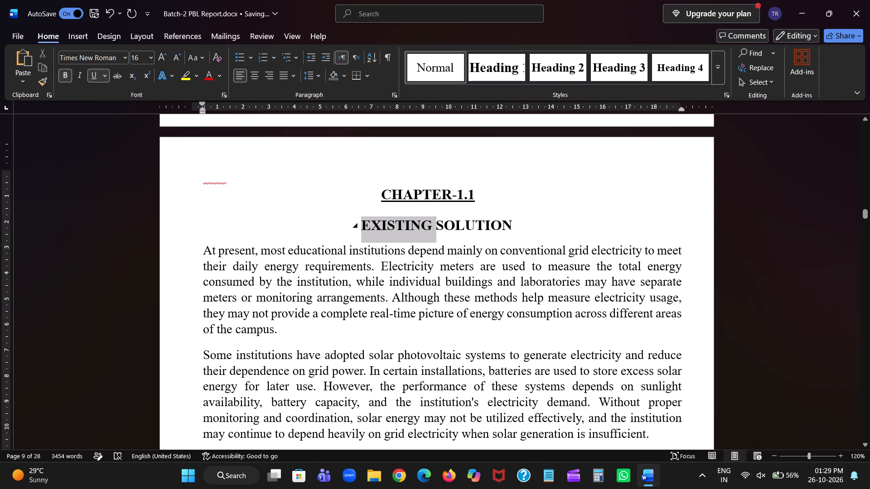
left_click_drag(486, 235, 607, 351)
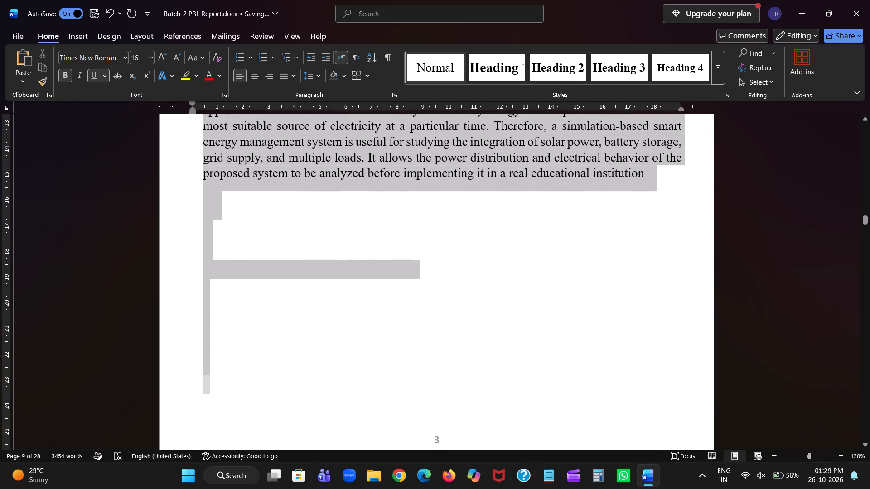
left_click_drag(607, 351, 645, 190)
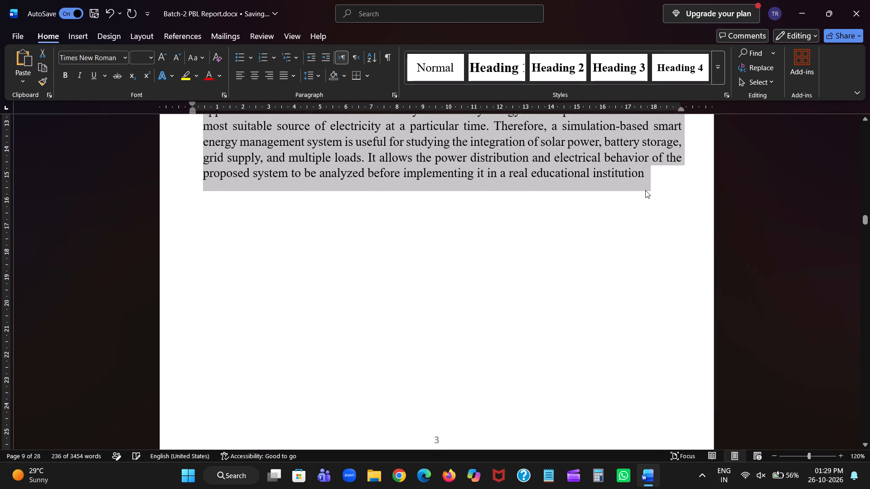
key("ctrl+x")
Paste the cut Existing Solution section on a new line directly below the CHAPTER-3 heading.
scroll(645, 190, "down", 1)
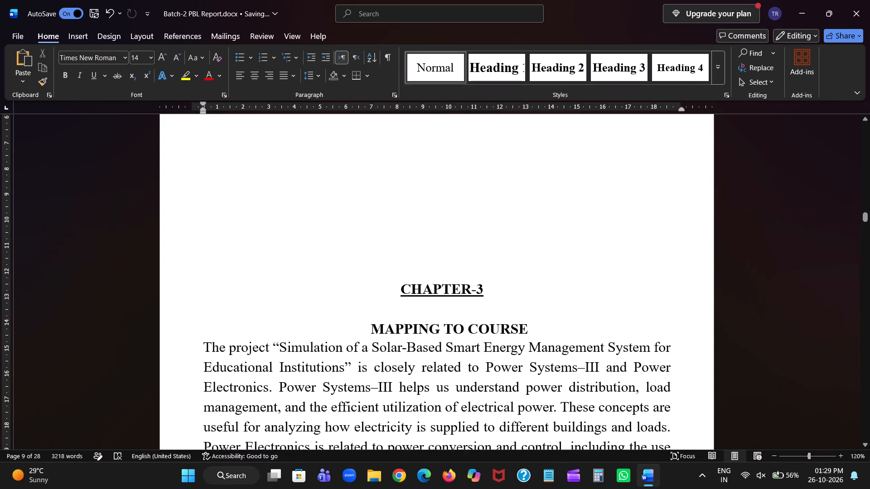
scroll(645, 190, "down", 1)
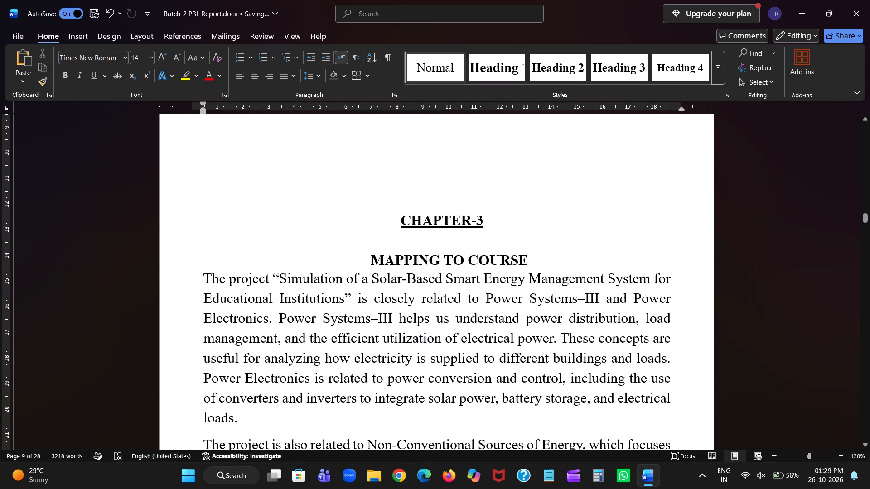
left_click(492, 224)
key("Return")
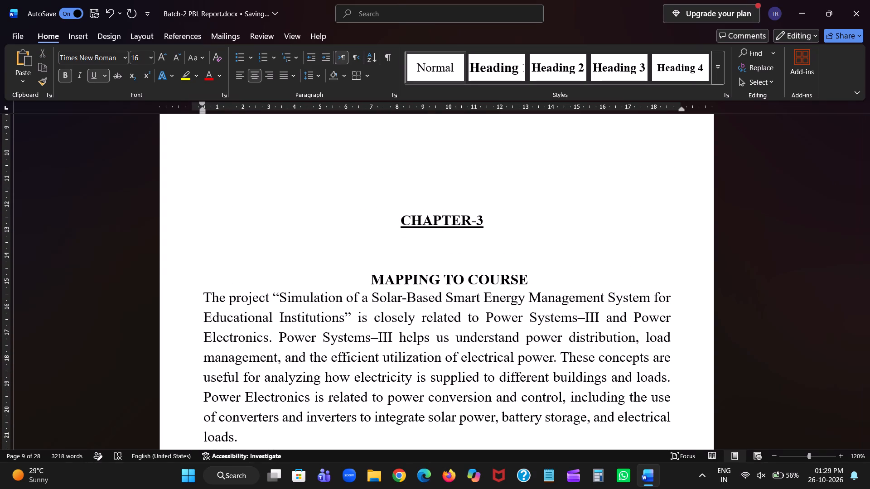
key("ctrl+v")
Cut the Mapping to Course title and all its body paragraphs from below the pasted Existing Solution text.
scroll(492, 224, "down", 1)
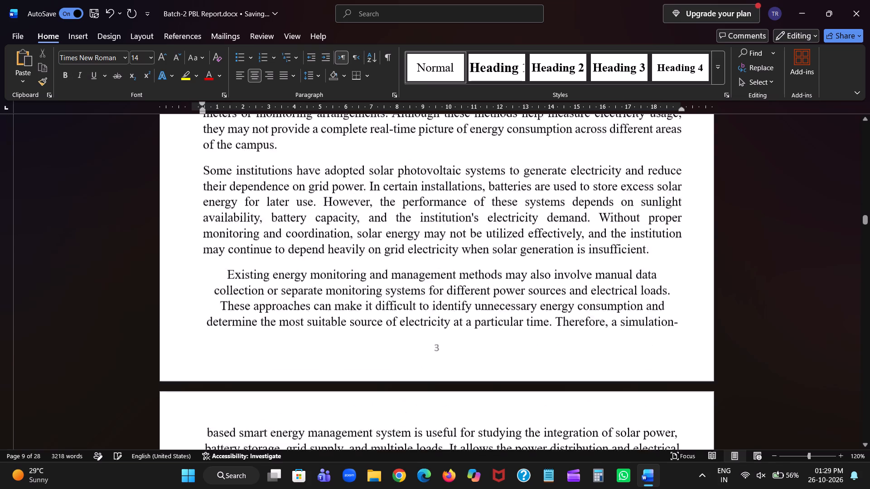
scroll(492, 224, "down", 1)
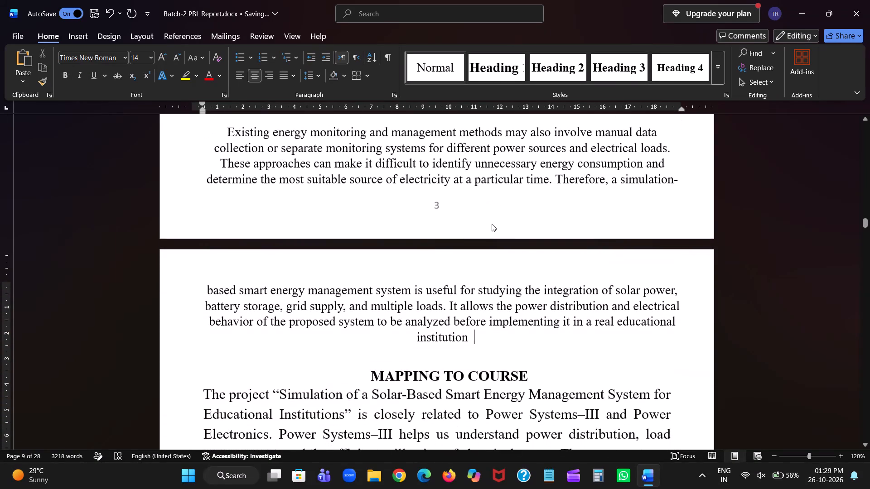
left_click_drag(366, 375, 516, 479)
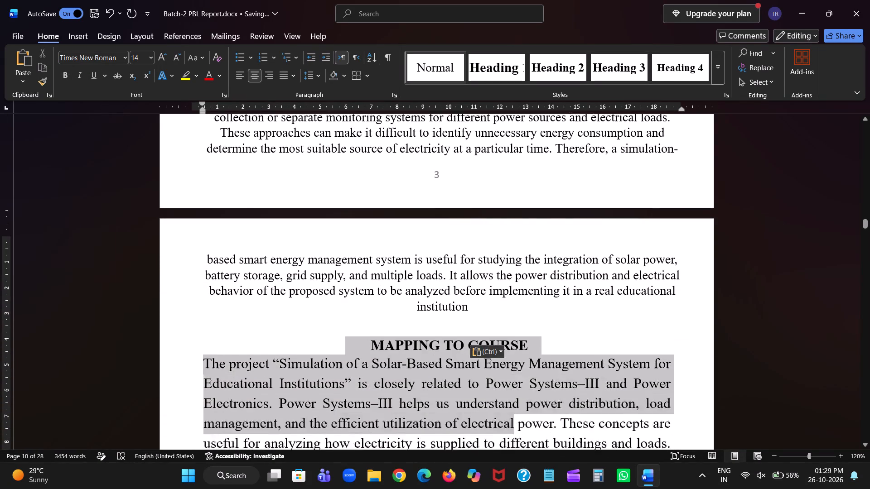
left_click_drag(516, 479, 456, 201)
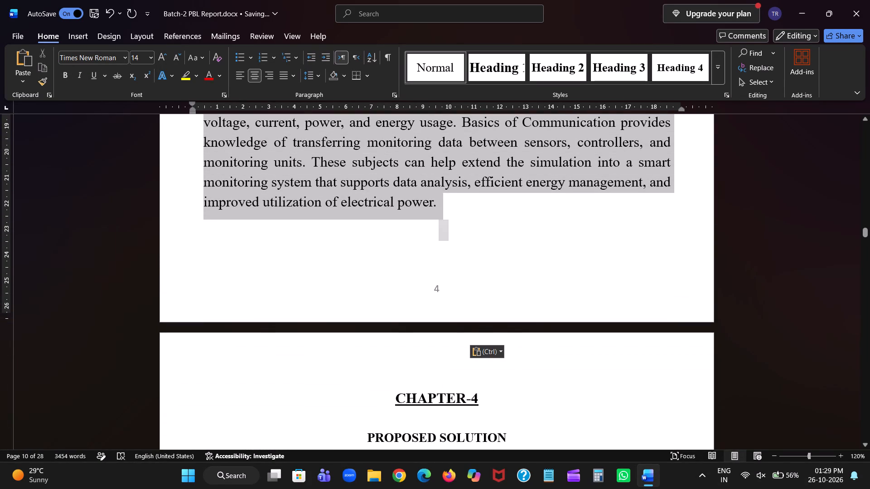
left_click_drag(456, 201, 456, 182)
left_click(449, 203)
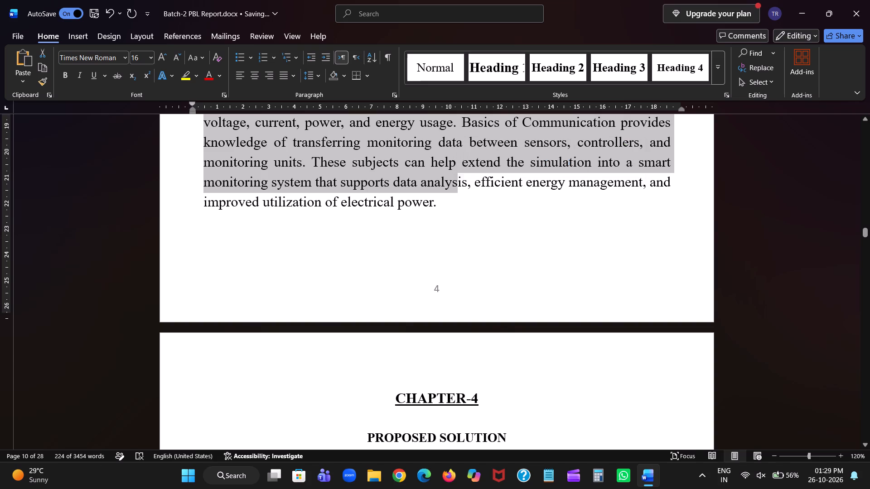
left_click_drag(449, 203, 408, 110)
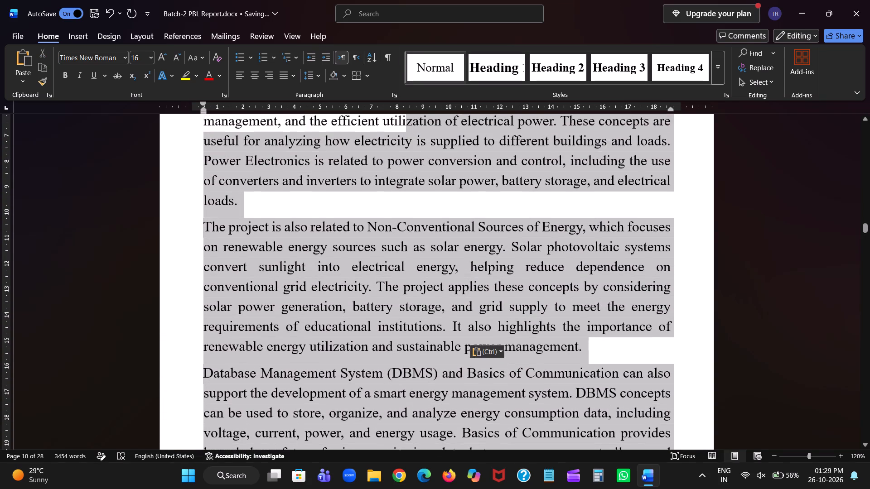
left_click_drag(408, 110, 370, 172)
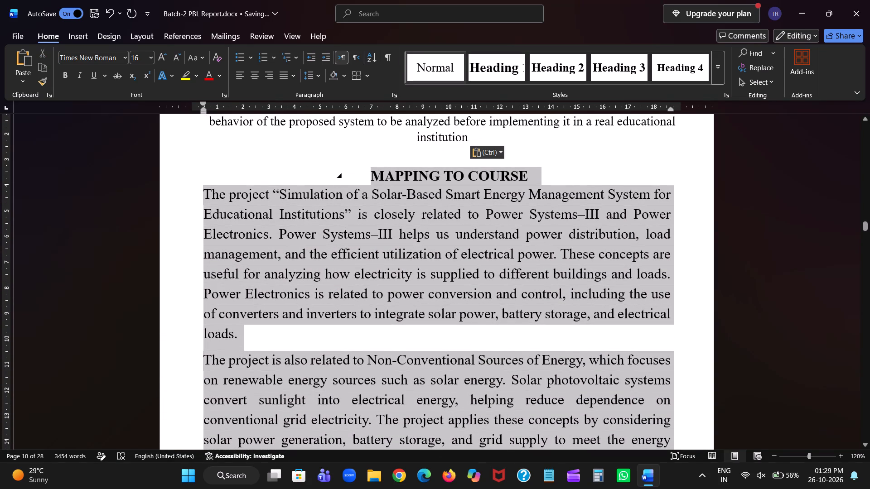
left_click_drag(370, 172, 369, 172)
key("ctrl+x")
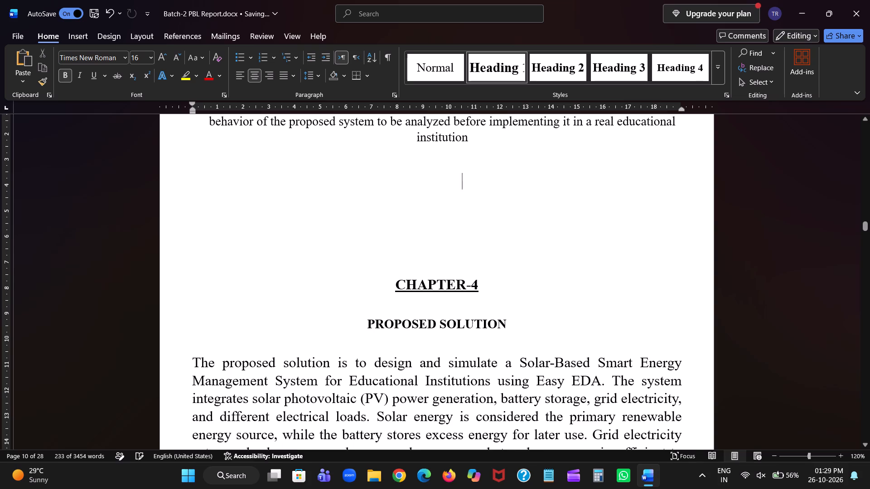
Paste the cut Mapping to Course title and body paragraphs directly below the CHAPTER-1.1 heading.
scroll(369, 172, "up", 3)
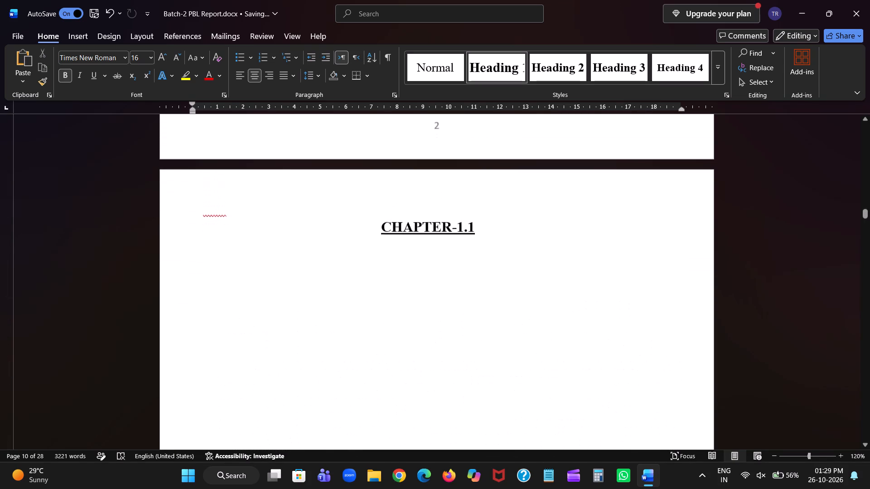
scroll(369, 172, "up", 1)
left_click(244, 237)
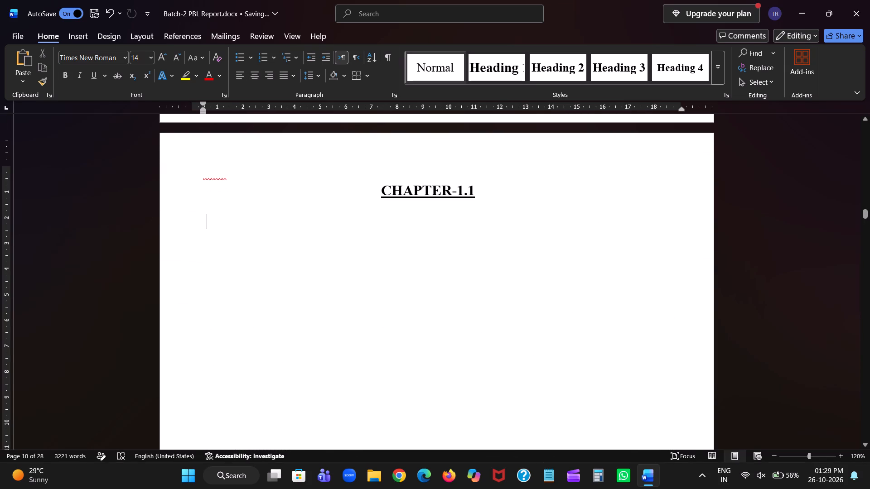
left_click(362, 221)
key("ctrl+v")
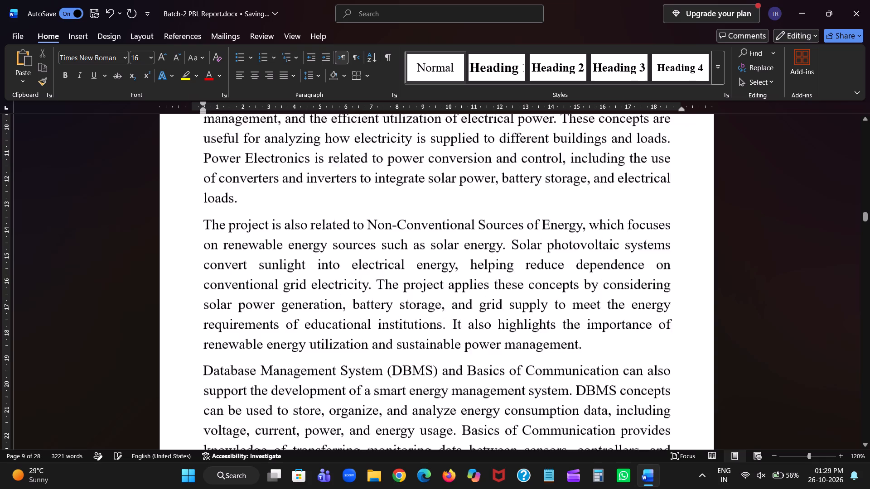
Delete the blank lines above the CHAPTER-3 heading over Existing Solution so the heading sits at the top of its page.
scroll(362, 221, "right", 2)
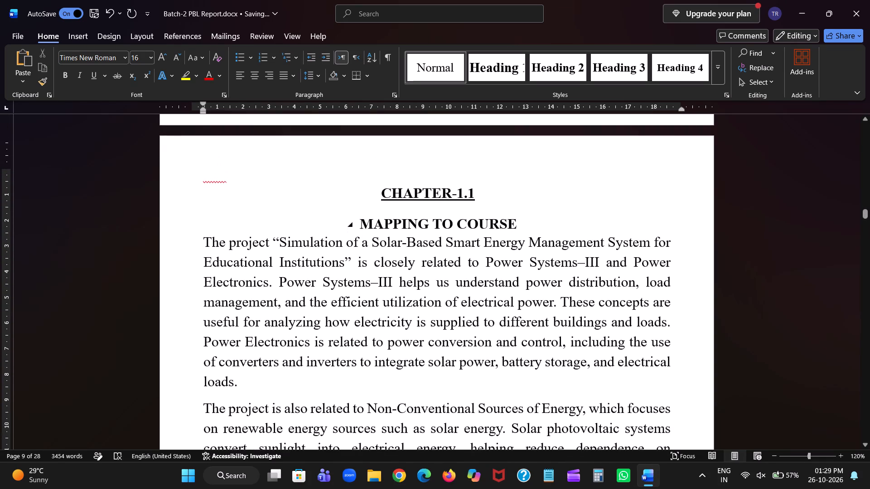
scroll(362, 221, "right", 1)
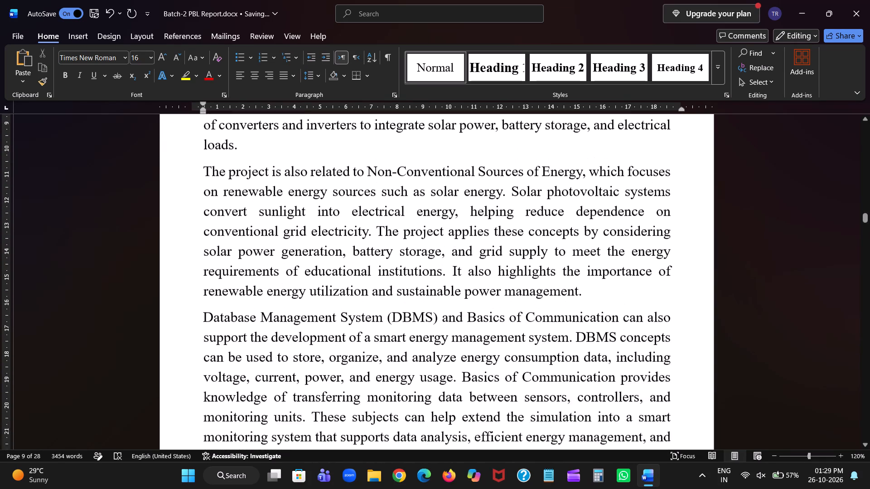
scroll(362, 221, "right", 1)
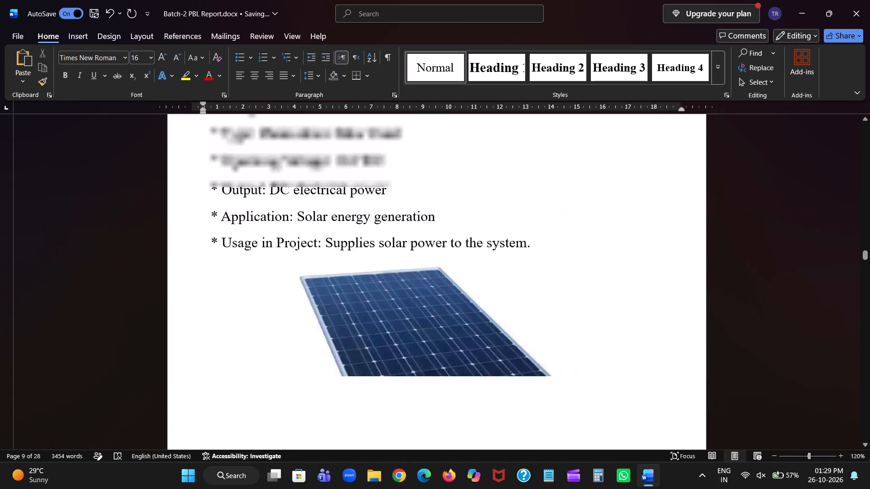
scroll(362, 221, "right", 1)
scroll(362, 221, "up", 3)
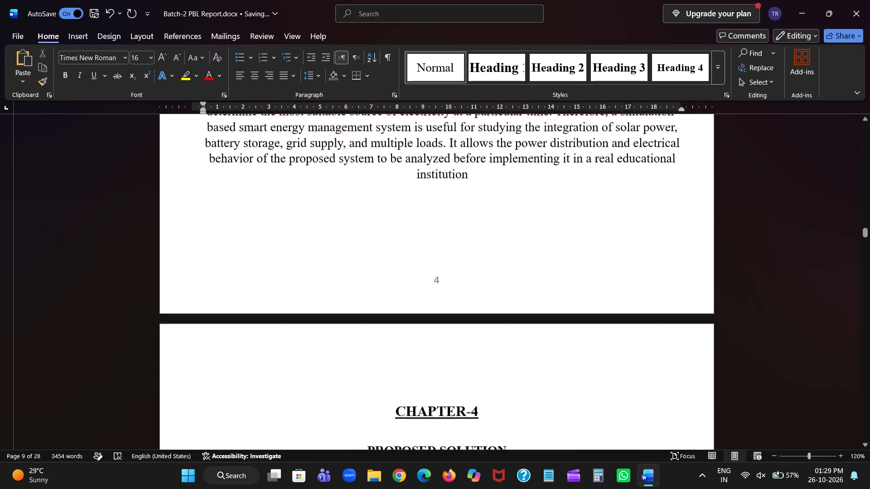
scroll(362, 221, "up", 2)
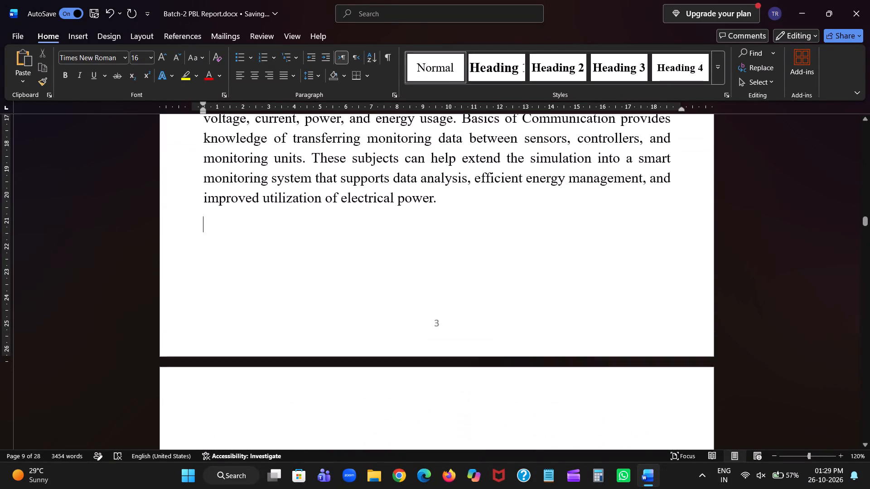
scroll(362, 221, "up", 1)
left_click(407, 312)
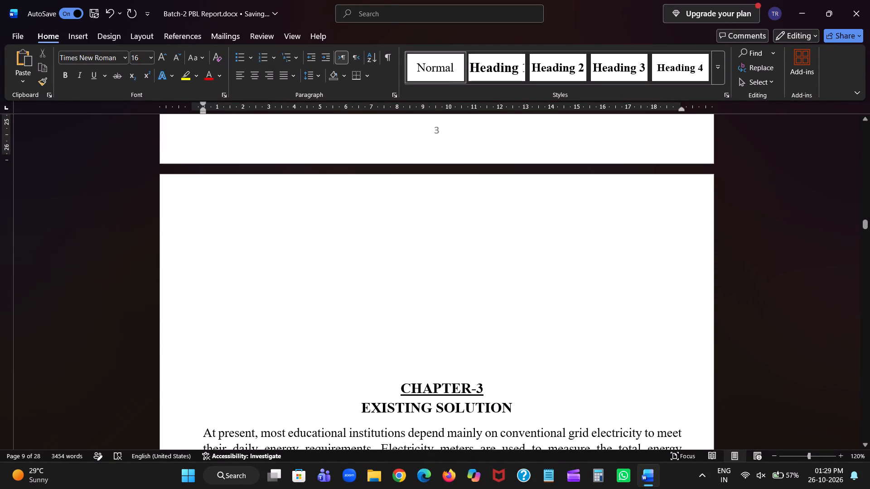
key("BackSpace")
key("BackSpace")
key("BackSpace")
key("BackSpace")
key("BackSpace")
key("BackSpace")
key("BackSpace")
key("BackSpace")
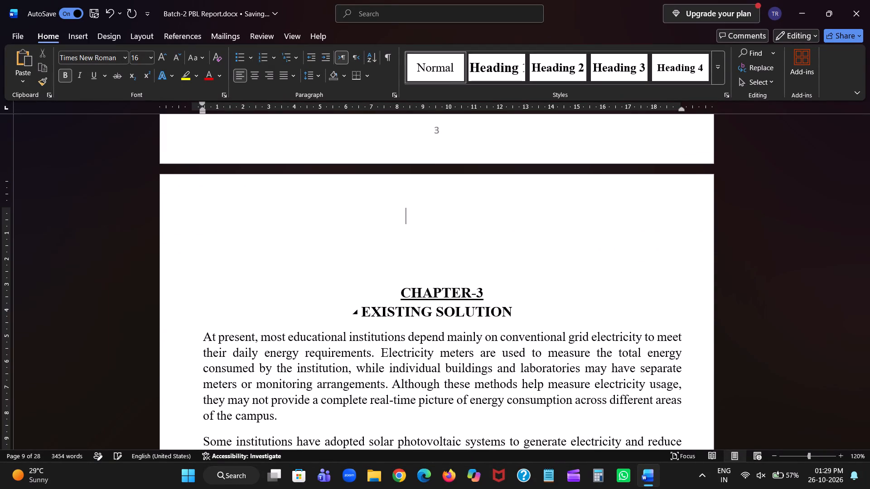
key("BackSpace")
key("BackSpace")
key("BackSpace")
key("BackSpace")
key("BackSpace")
key("Delete")
key("Delete")
key("Delete")
key("Delete")
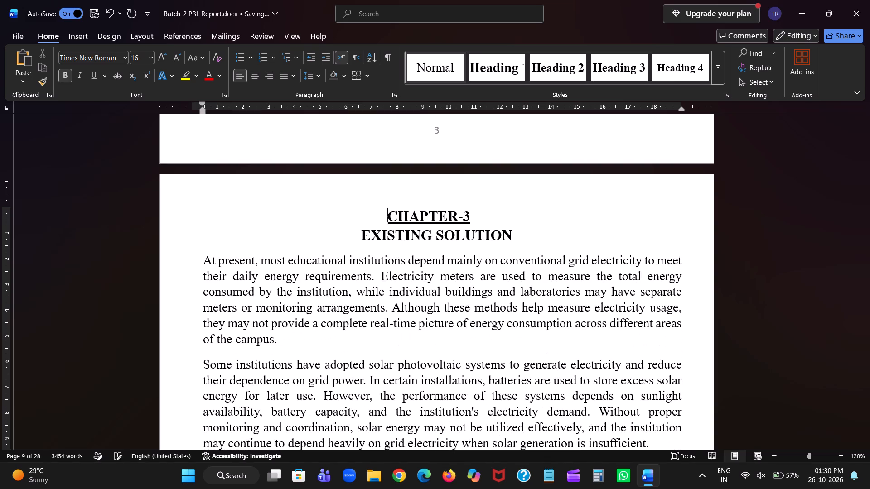
Change the heading above Existing Solution to read CHAPTER-2.
left_click(471, 215)
key("BackSpace")
key("2")
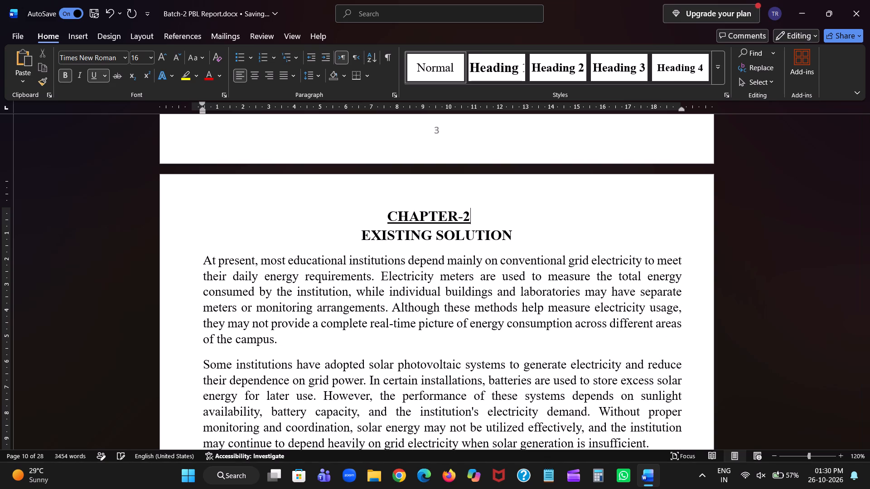
Justify all the body paragraphs of the Existing Solution section.
scroll(471, 215, "down", 1)
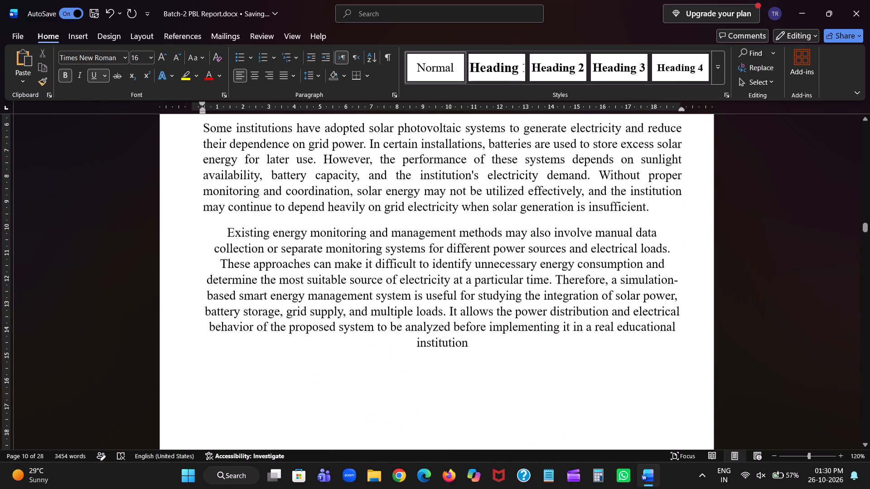
left_click(473, 343)
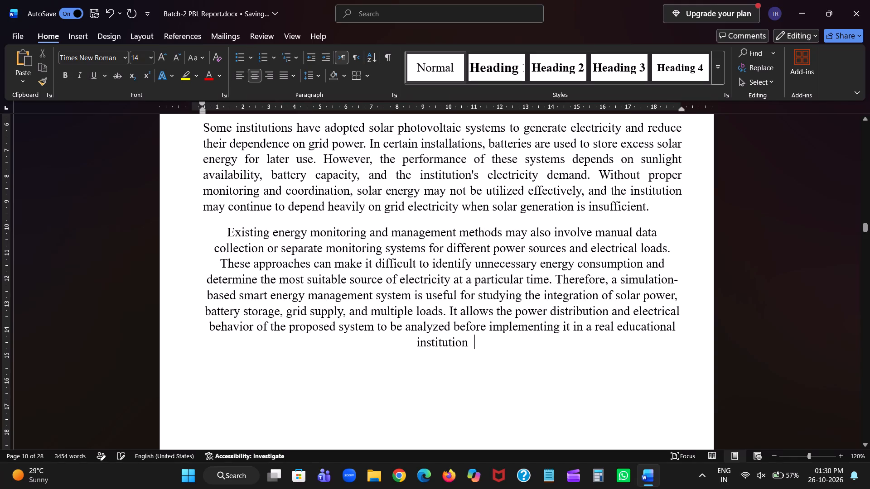
left_click_drag(470, 345, 312, 184)
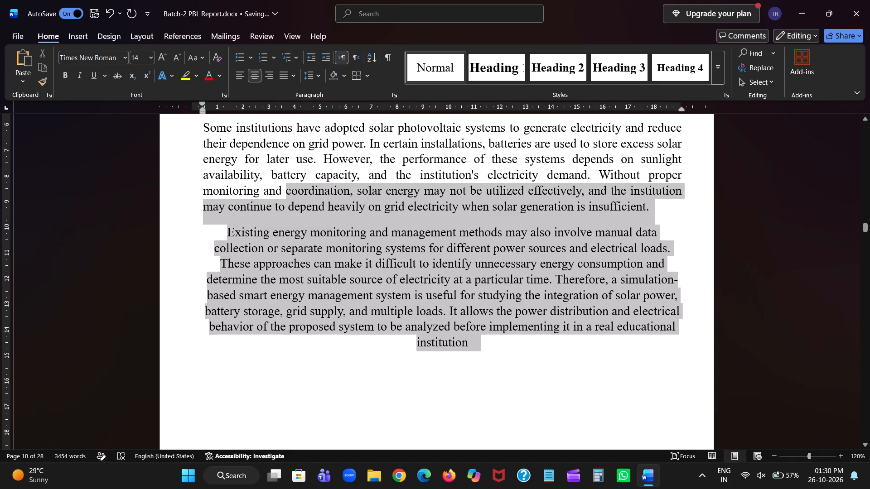
left_click_drag(312, 184, 295, 126)
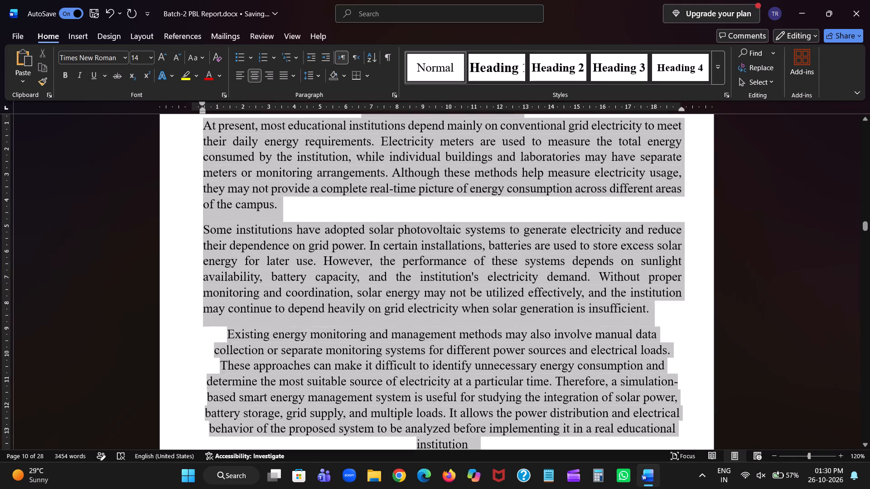
left_click_drag(295, 126, 209, 190)
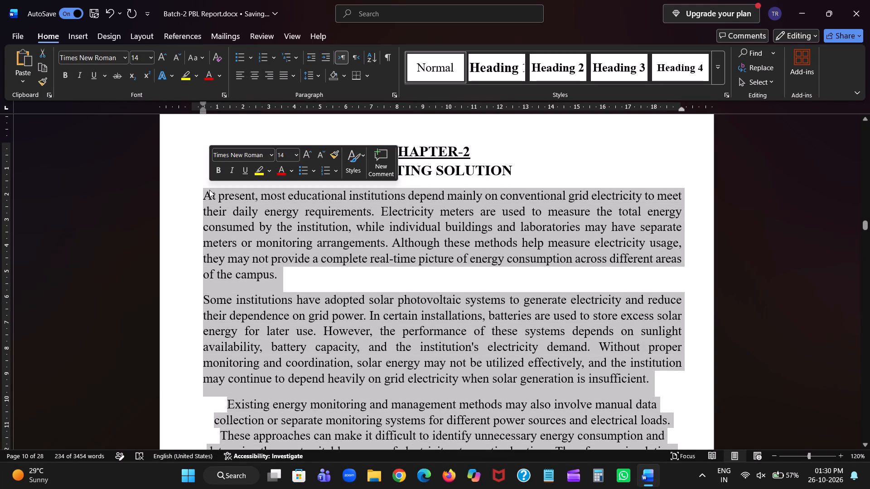
left_click(281, 75)
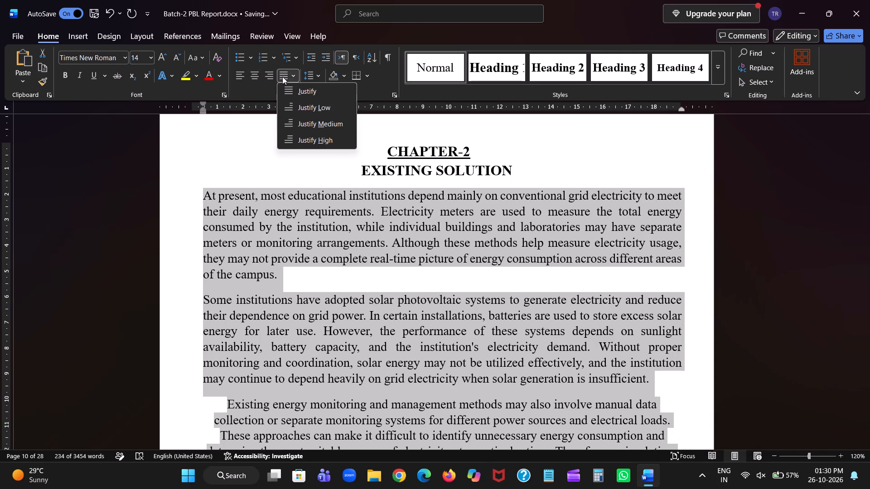
left_click(292, 87)
Make the last word of the Existing Solution text plural and add a full stop, so it ends with "institutions.".
scroll(339, 274, "down", 1)
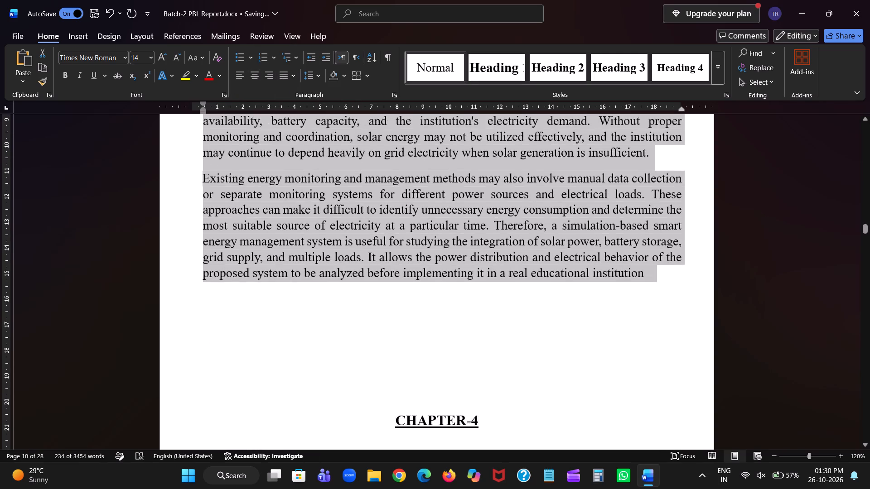
scroll(339, 274, "down", 1)
left_click(646, 252)
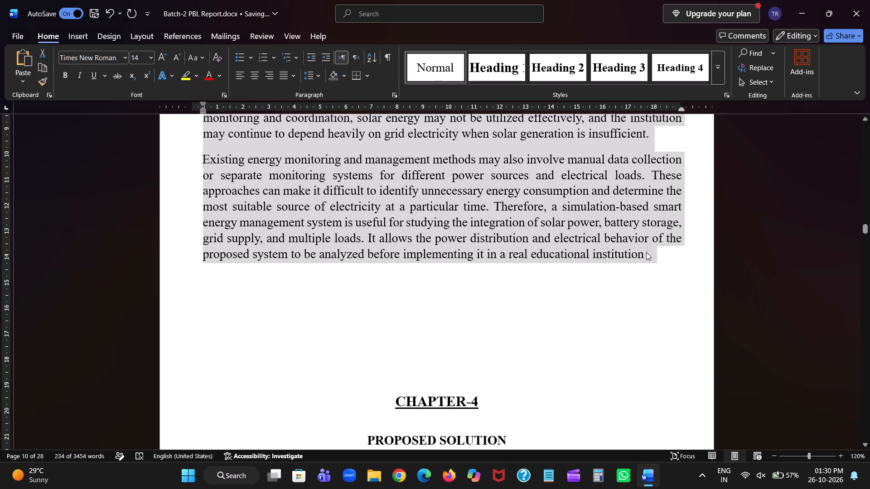
left_click(643, 252)
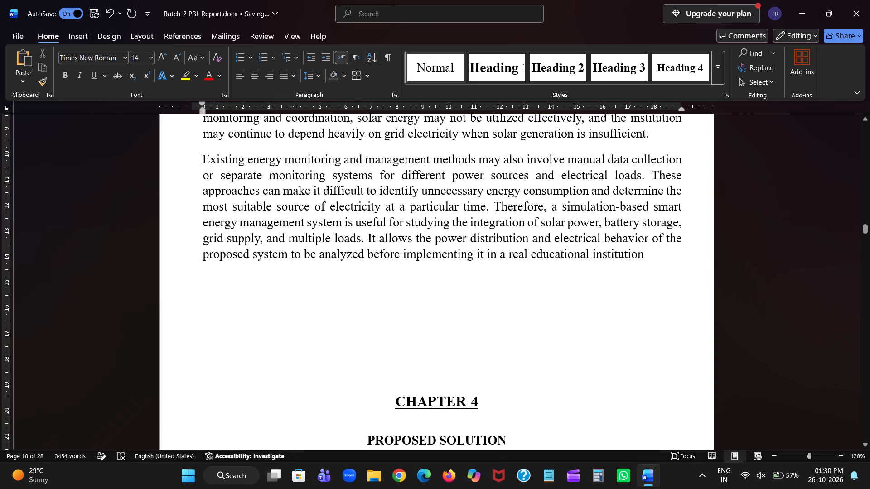
type("s.")
Insert blank lines above the CHAPTER-4 heading to push the Proposed Solution section onto a new page.
scroll(643, 252, "down", 1)
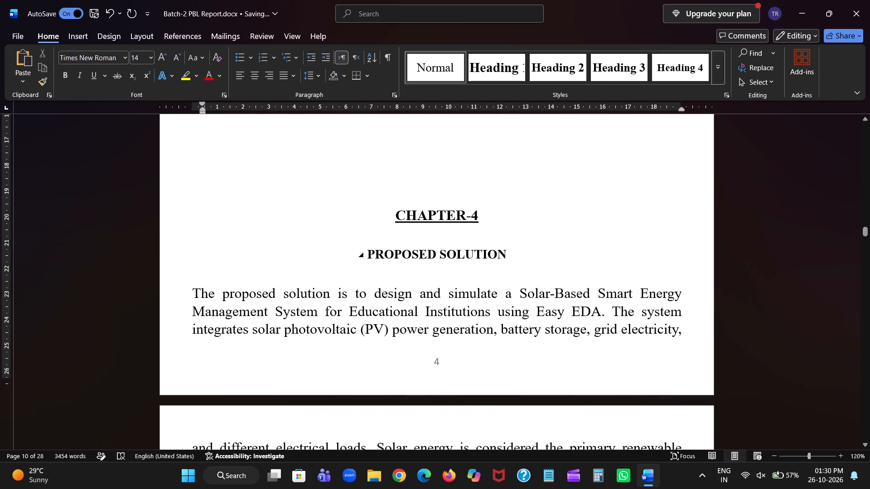
scroll(643, 252, "down", 1)
left_click(477, 172)
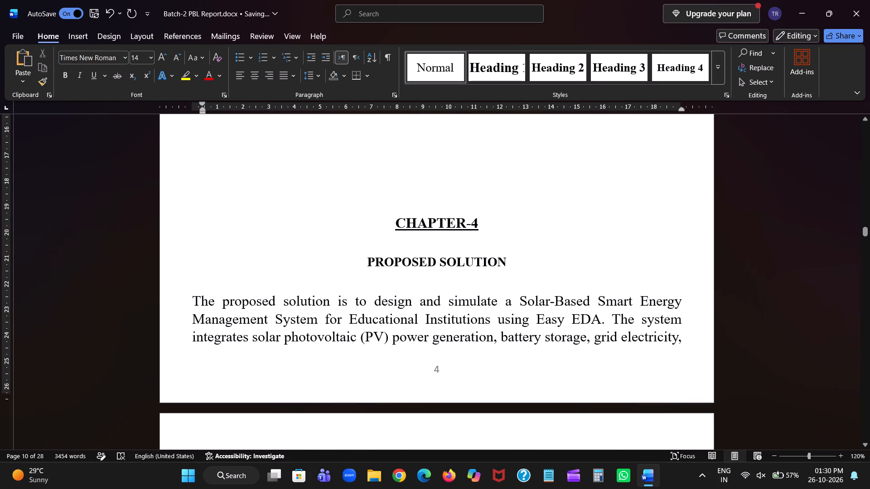
key("Return")
key("Return")
key("Return")
key("Return")
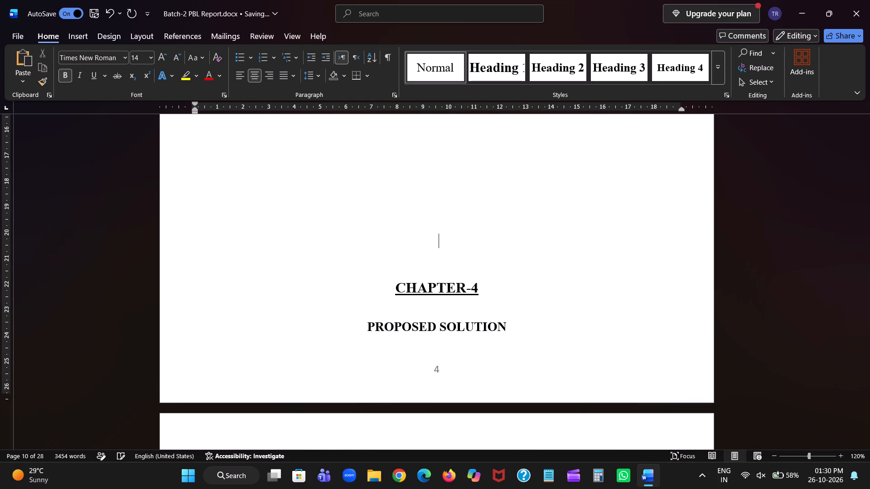
key("Return")
key("Return")
Change the heading above Proposed Solution to read CHAPTER-2.1.
scroll(477, 172, "down", 1)
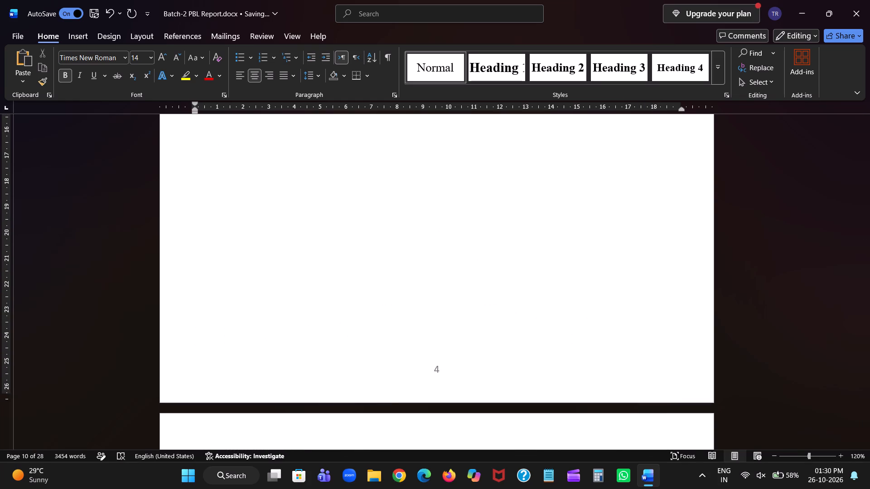
scroll(477, 172, "down", 1)
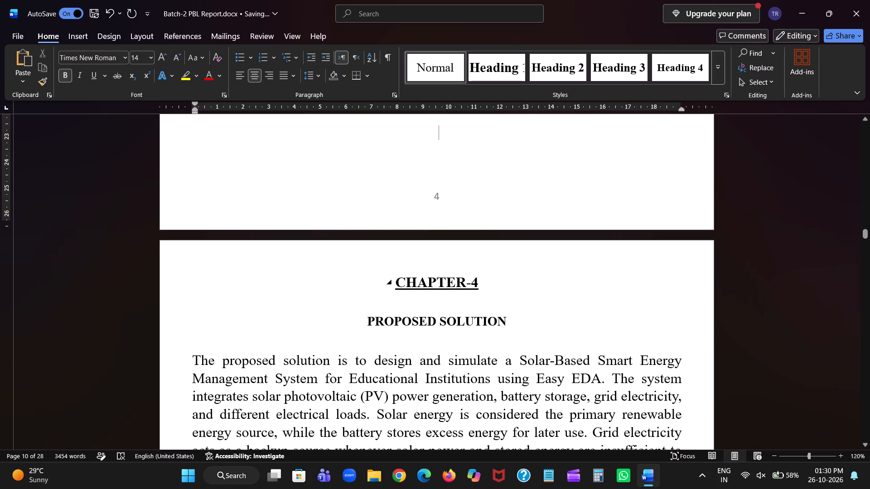
left_click(476, 281)
key("BackSpace")
key("2")
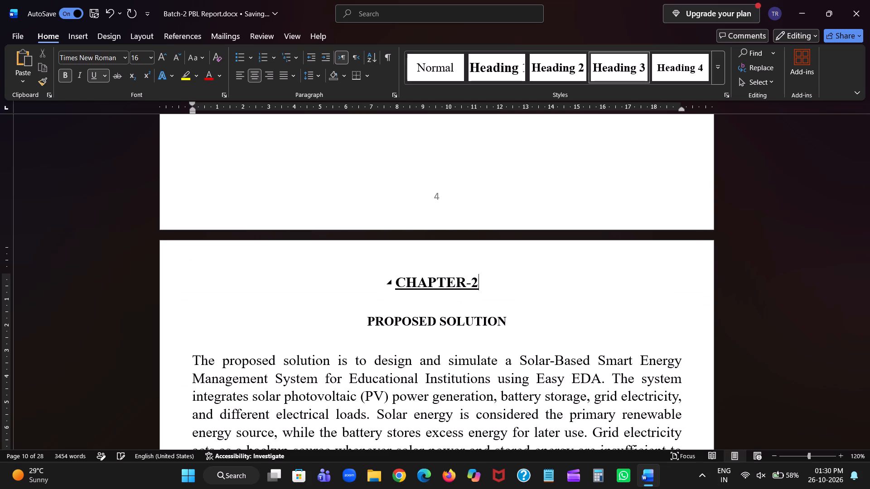
key("period")
key("1")
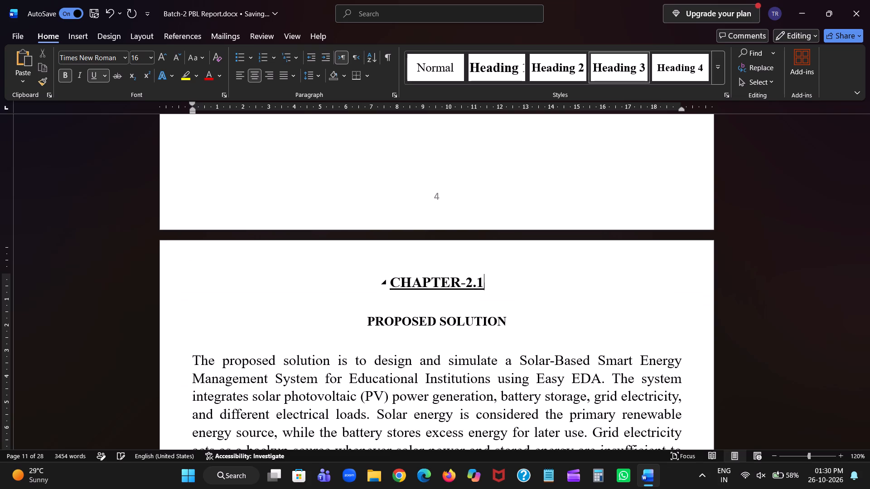
Change the heading above Components to read CHAPTER-3.
scroll(476, 281, "down", 1)
scroll(476, 281, "up", 2)
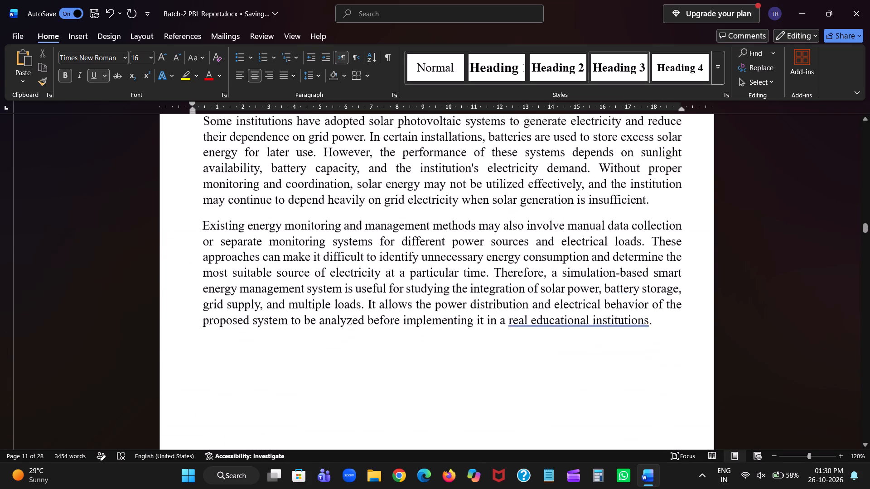
scroll(476, 281, "down", 2)
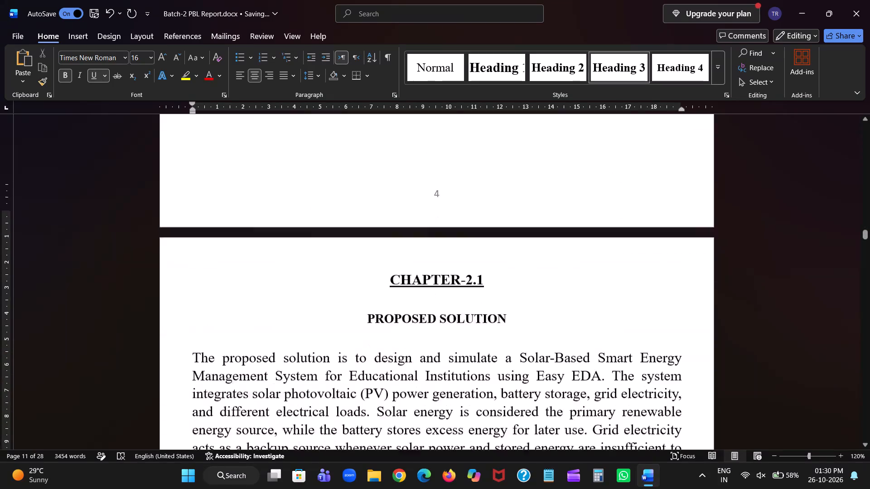
scroll(476, 281, "down", 2)
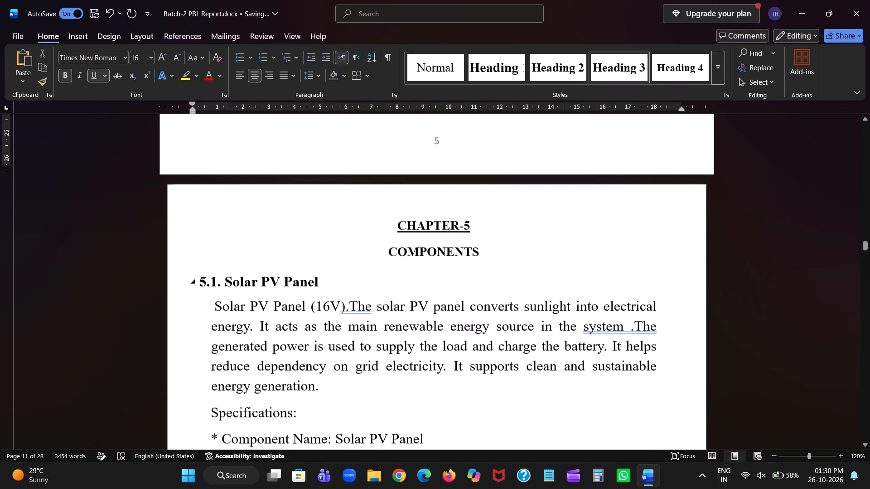
left_click(473, 227)
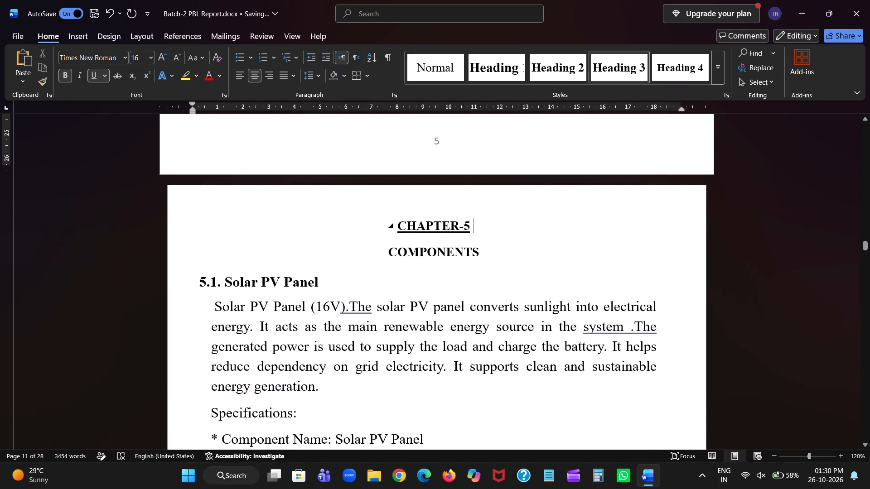
key("BackSpace")
key("BackSpace")
key("3")
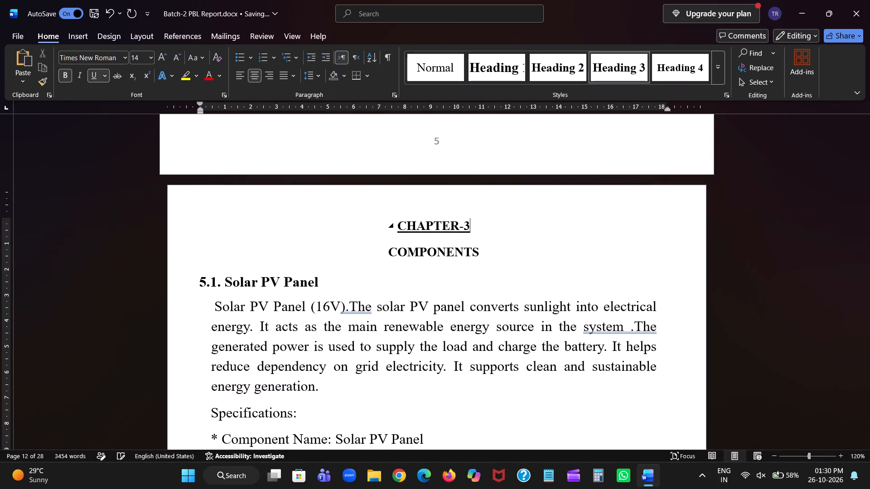
Delete the solar panel picture below the Solar PV Panel specifications.
scroll(473, 227, "down", 1)
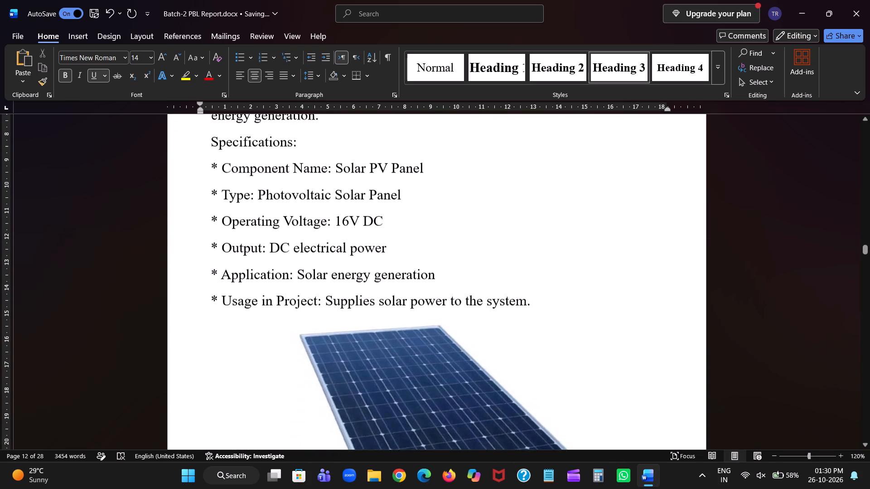
scroll(473, 227, "down", 1)
left_click(435, 361)
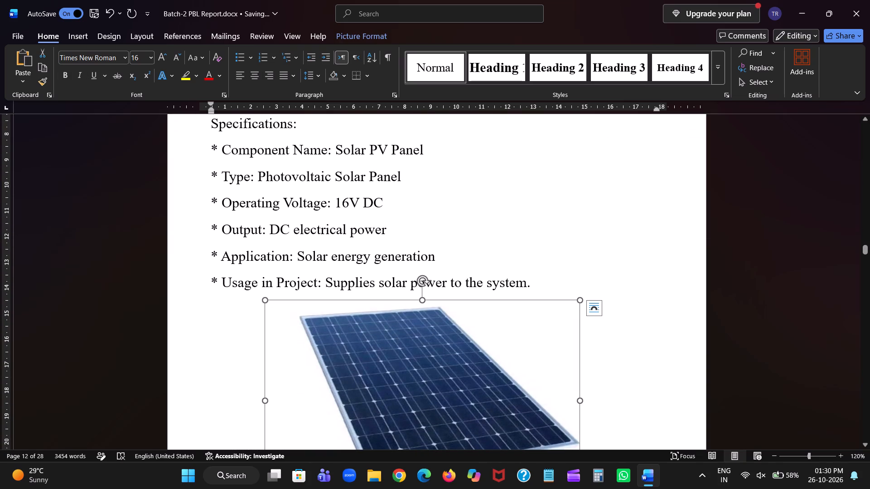
right_click(530, 364)
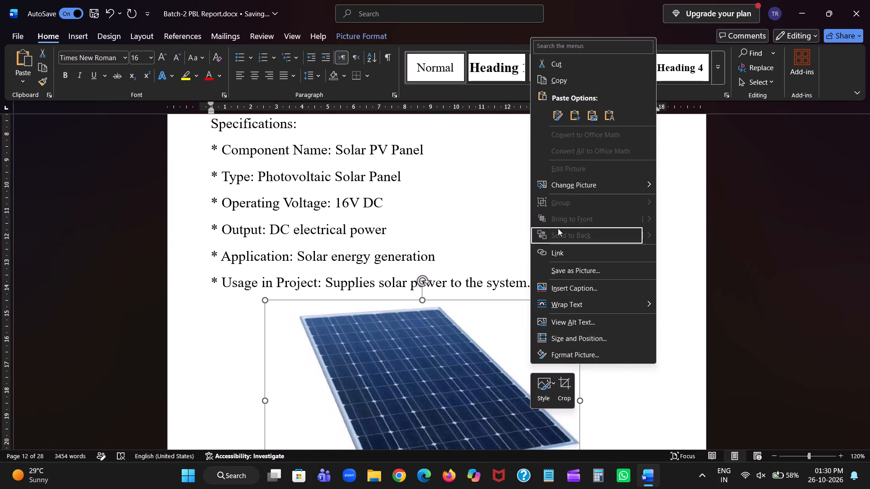
left_click(492, 189)
key("BackSpace")
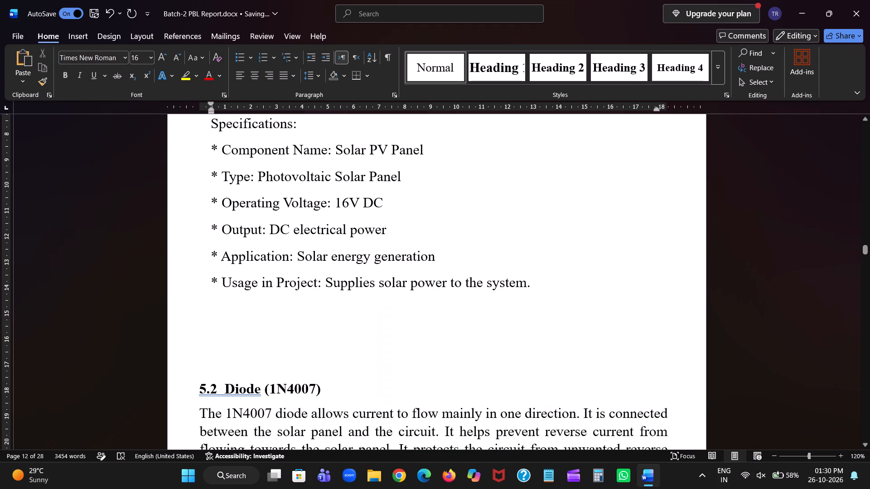
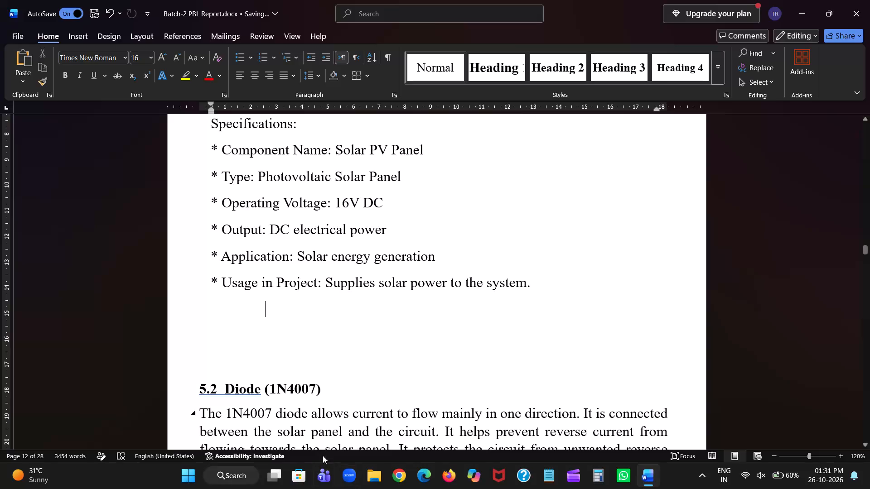
Switch to Chrome and search Google for "iocico" in a new tab.
left_click(403, 478)
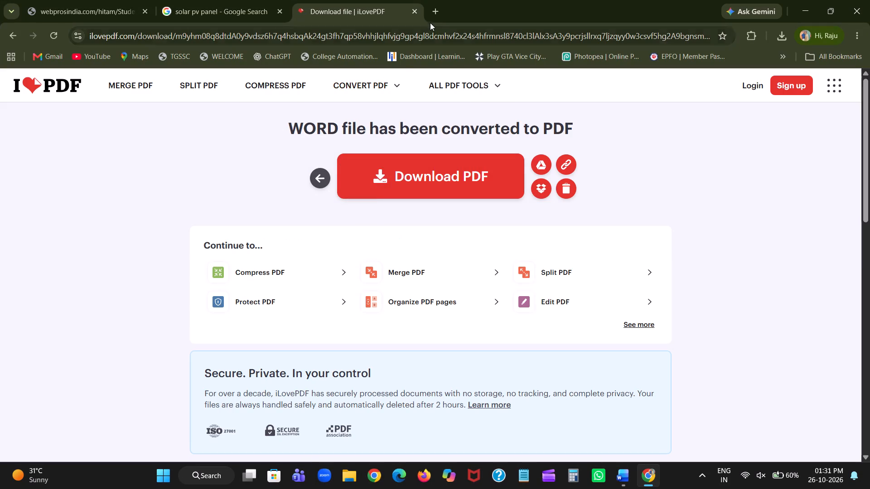
left_click(438, 4)
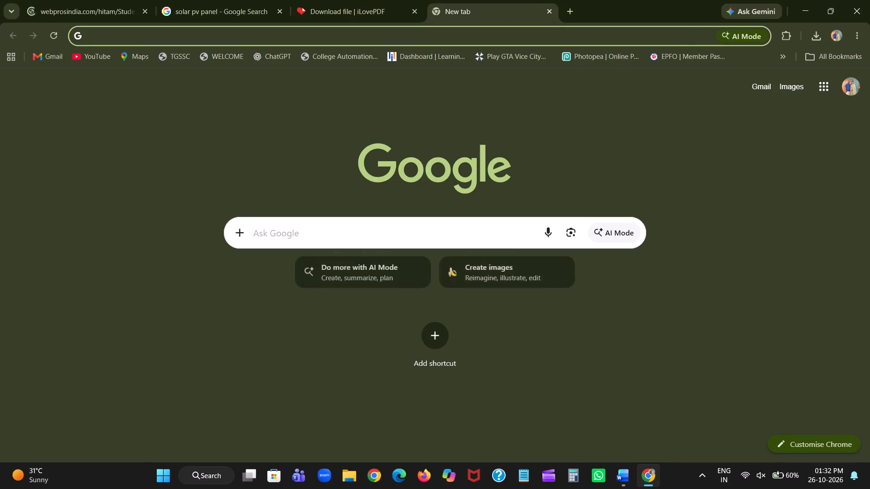
left_click(318, 240)
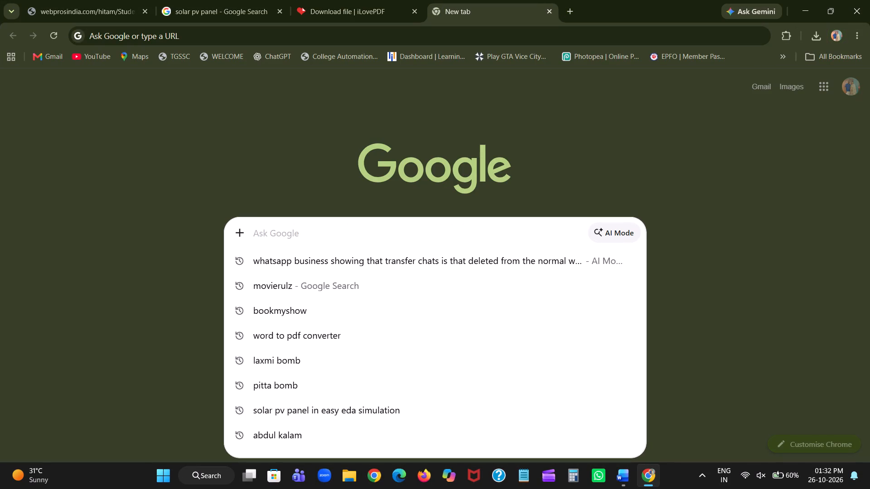
type("ioc")
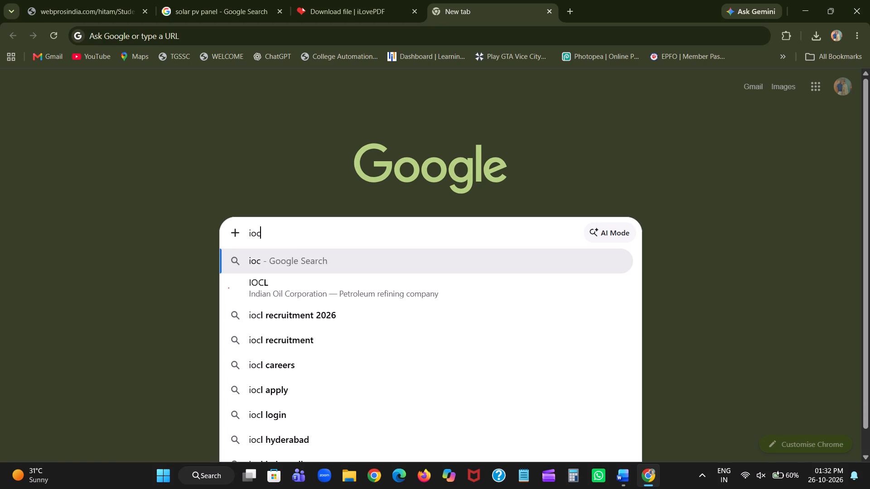
type("ic")
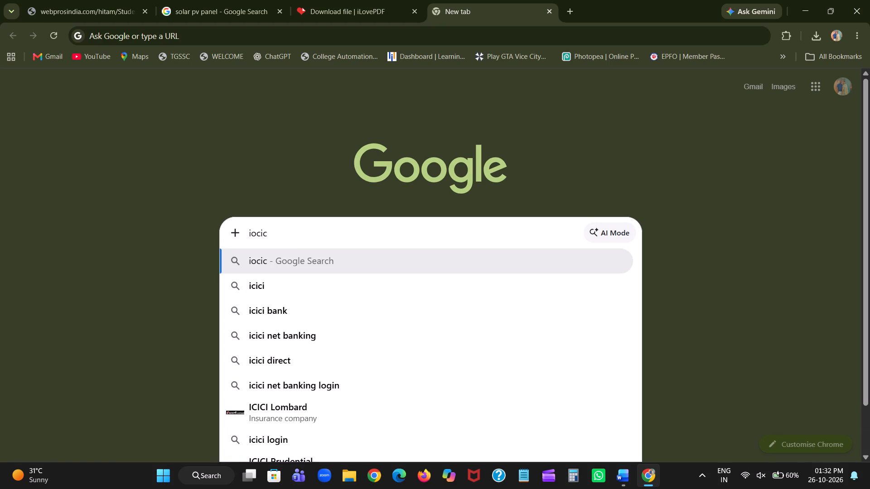
key("o")
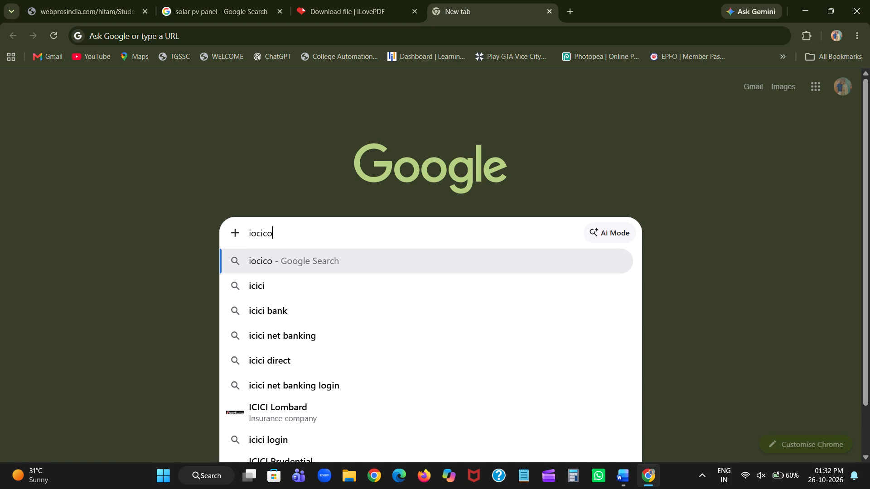
key("Return")
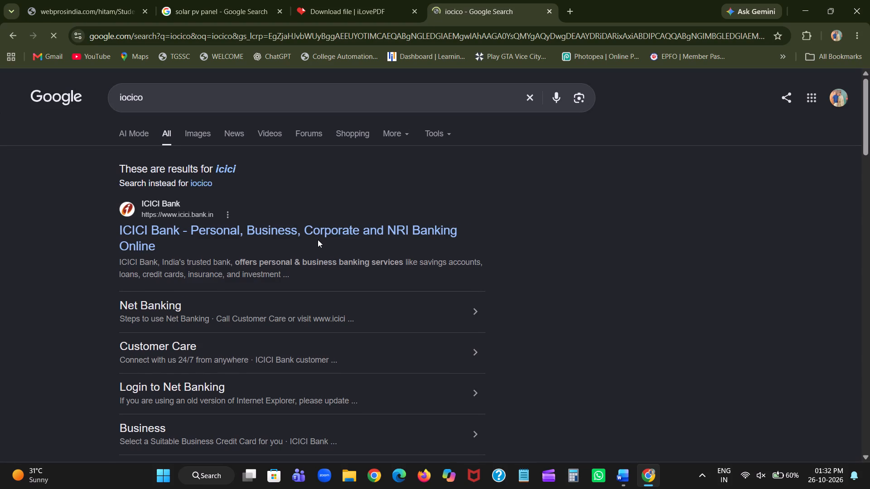
Extend the query to "iocico conference" and run the suggested search for "icici conference 2026".
left_click(155, 97)
key("BackSpace")
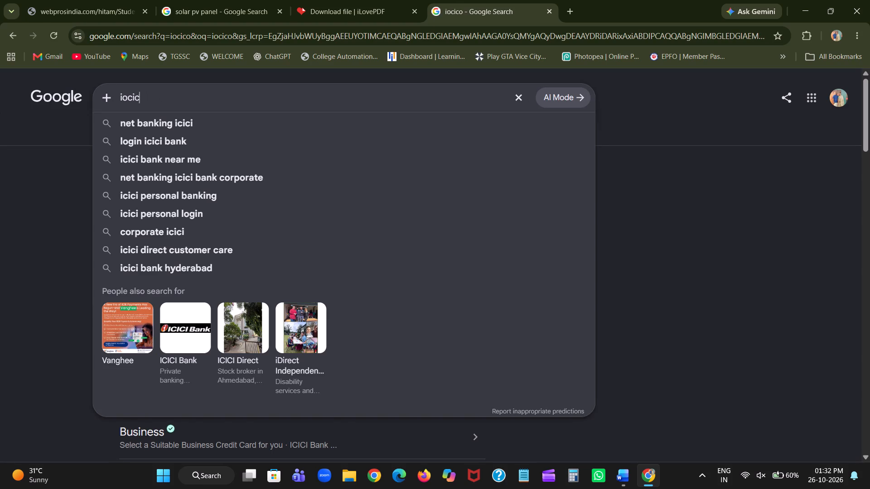
key("BackSpace")
key("BackSpace")
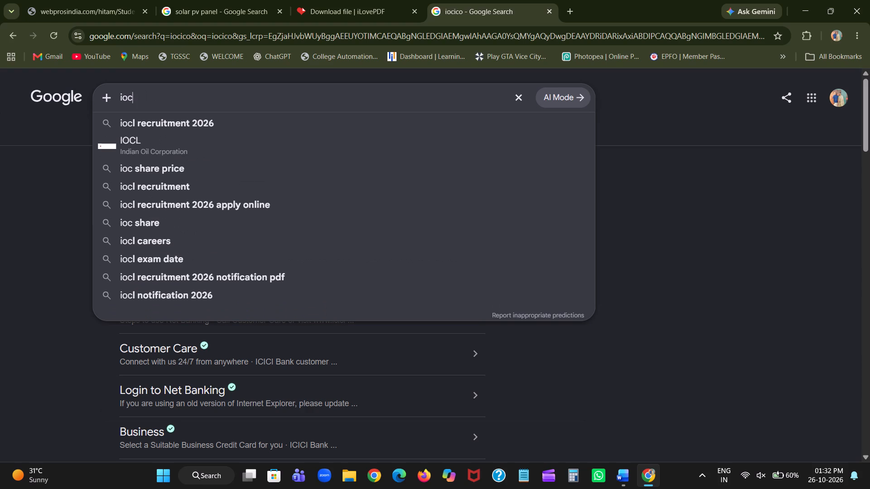
type("ico")
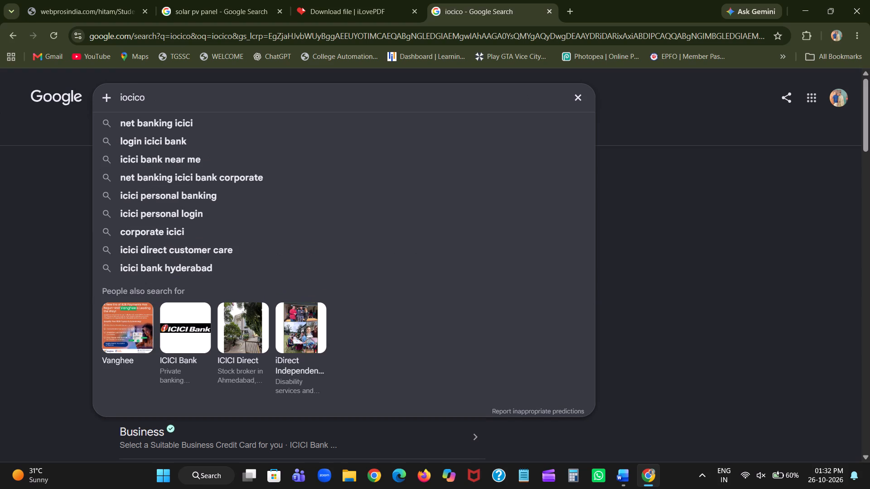
key("space")
type("conference")
left_click(140, 125)
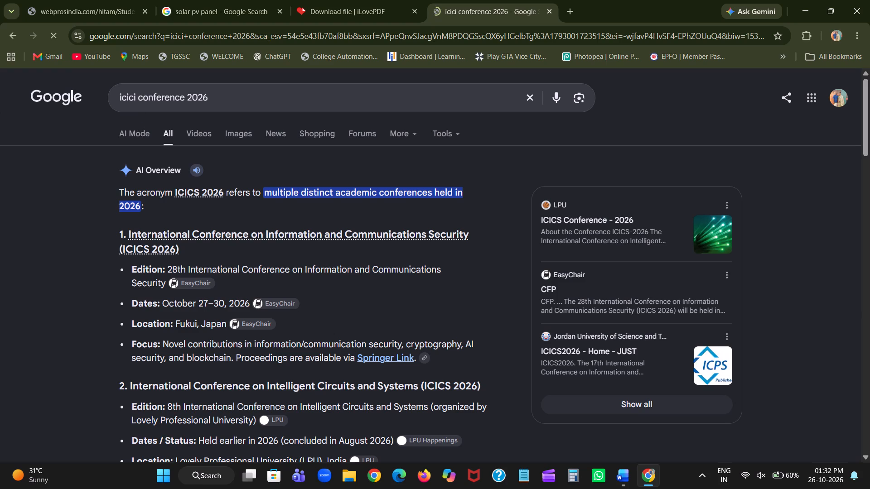
Examine the search overview of the 2026 conferences for their names, dates and locations.
scroll(203, 257, "down", 1)
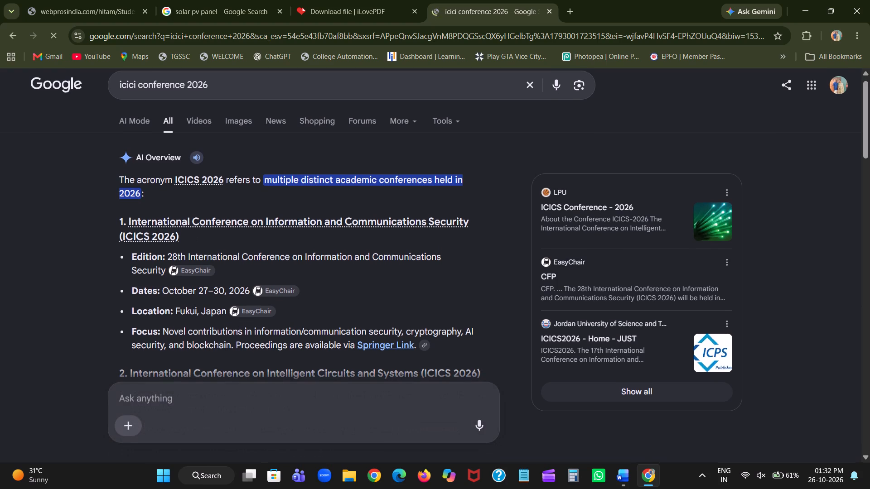
scroll(203, 257, "down", 1)
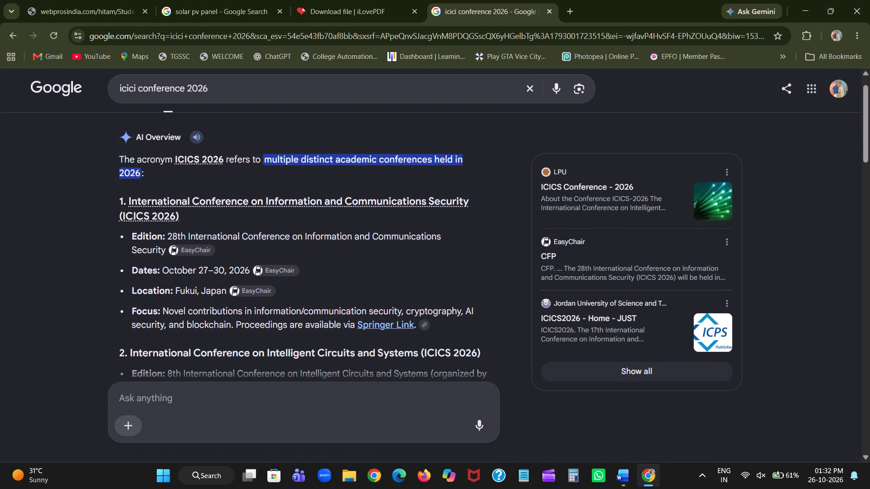
scroll(203, 257, "down", 2)
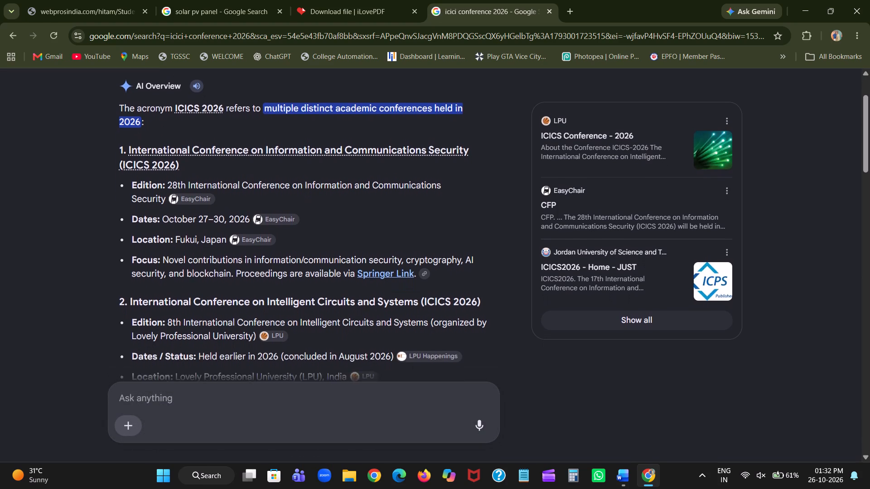
scroll(203, 257, "down", 3)
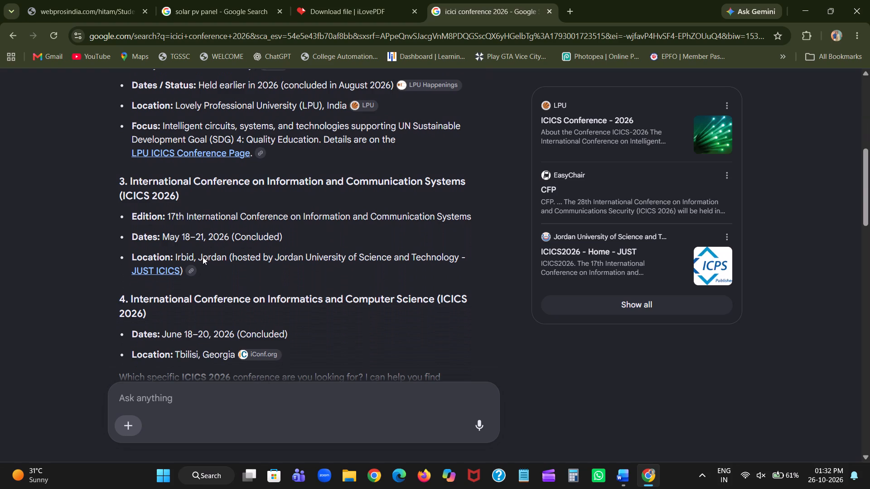
scroll(203, 257, "up", 1)
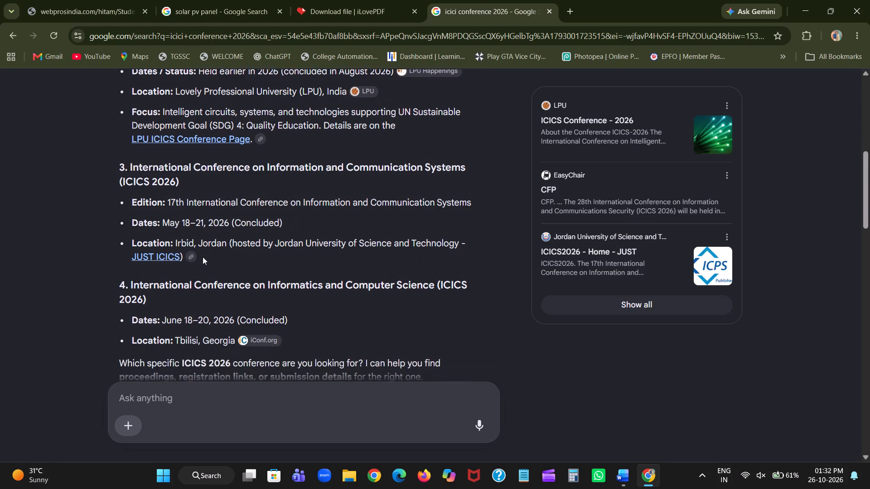
scroll(203, 257, "up", 3)
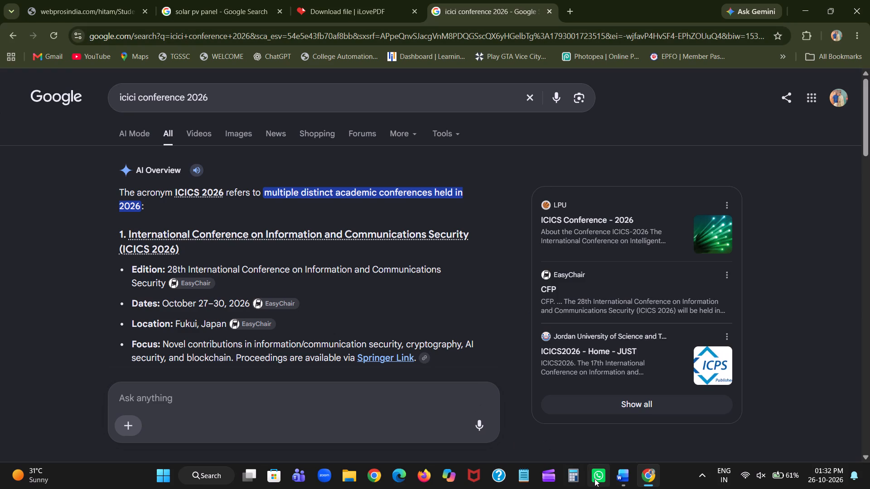
left_click(498, 0)
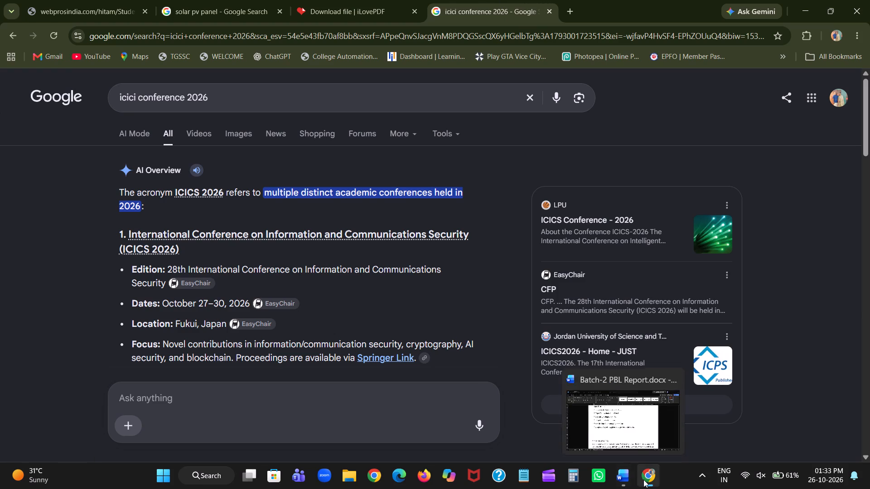
Switch back to the Batch-2 PBL report in Word and change the heading above Circuit Diagram to read CHAPTER-4.
left_click(643, 479)
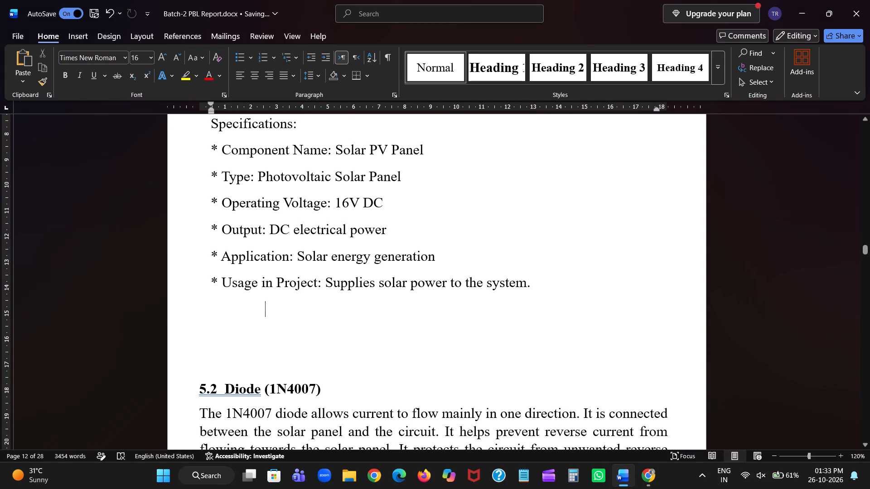
scroll(432, 333, "down", 3)
scroll(432, 333, "up", 1)
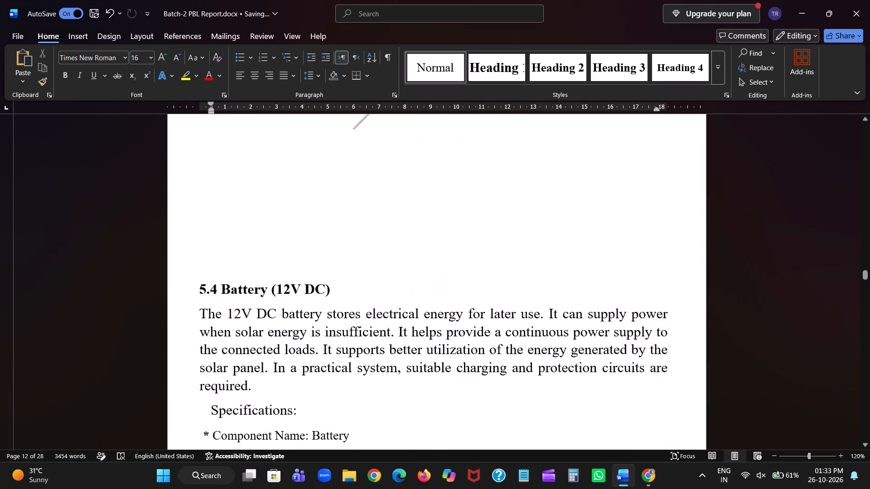
scroll(432, 333, "up", 2)
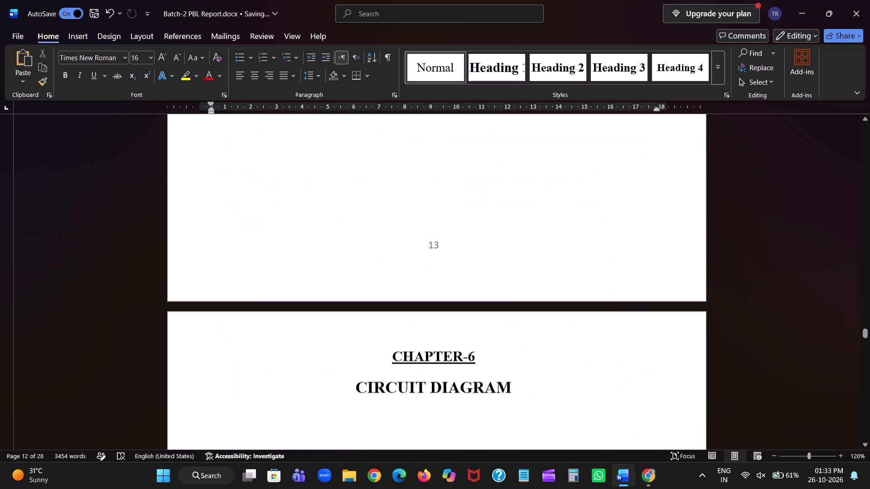
scroll(432, 333, "up", 1)
scroll(432, 333, "down", 1)
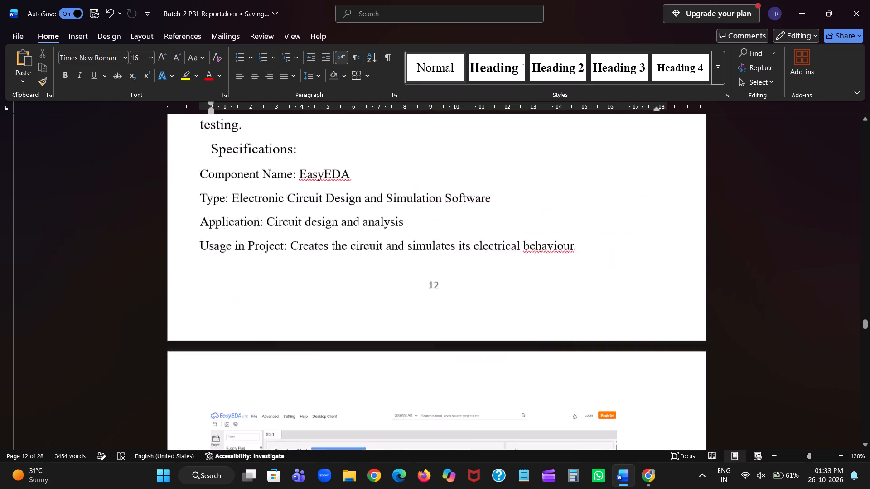
scroll(432, 333, "down", 2)
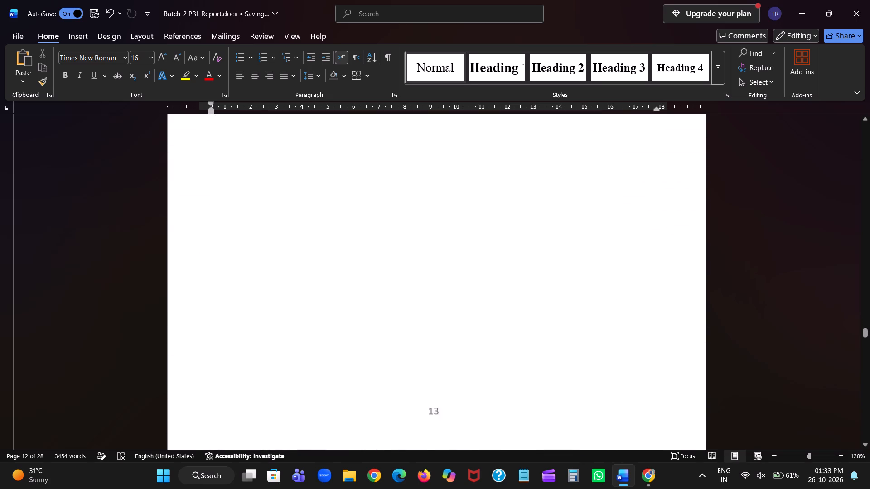
scroll(432, 333, "down", 1)
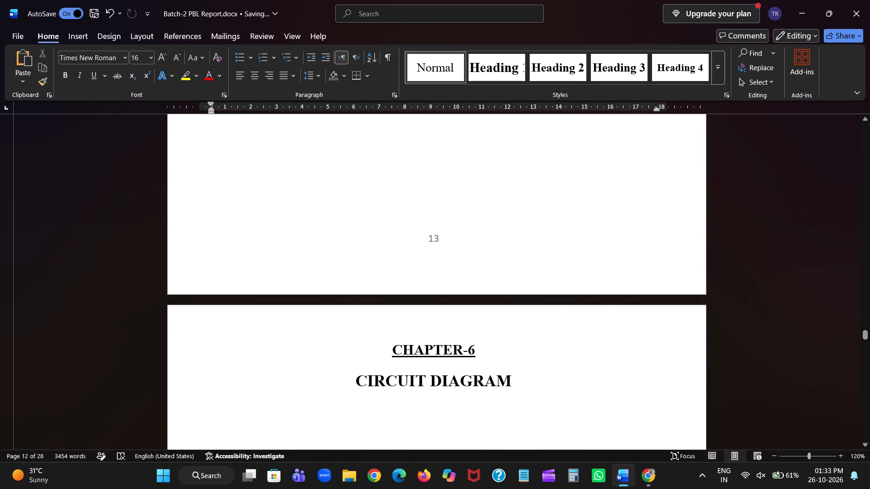
left_click(478, 349)
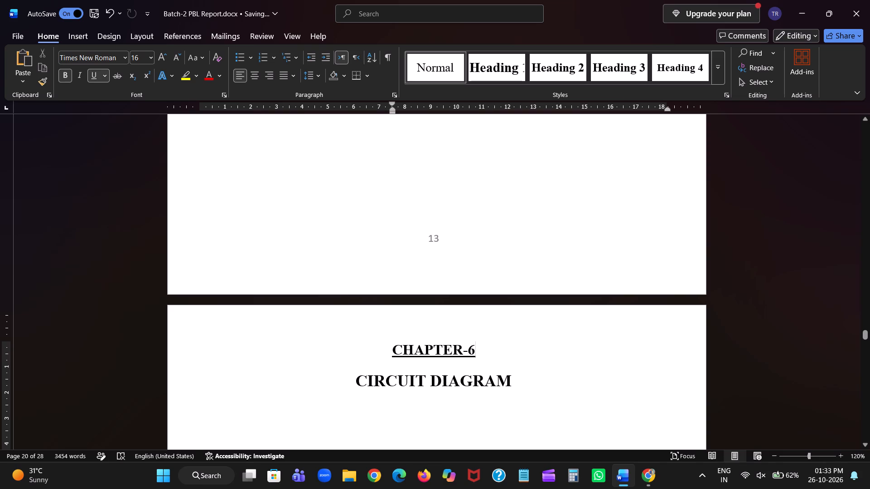
key("BackSpace")
key("4")
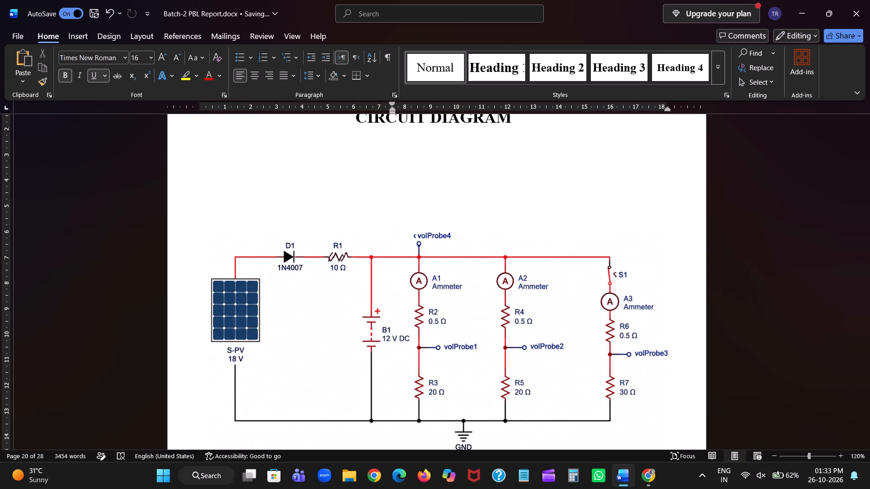
Renumber the Solar PV Panel heading in the Components chapter as 3.1.
scroll(482, 335, "up", 2)
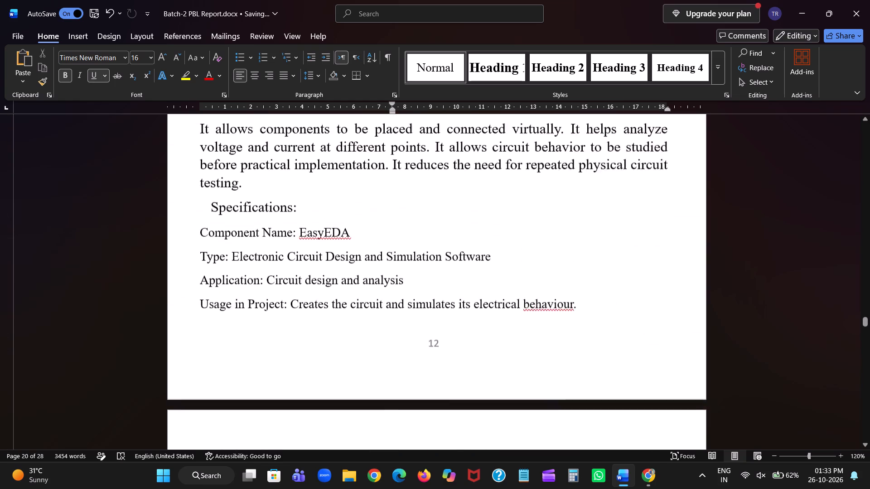
scroll(482, 335, "up", 5)
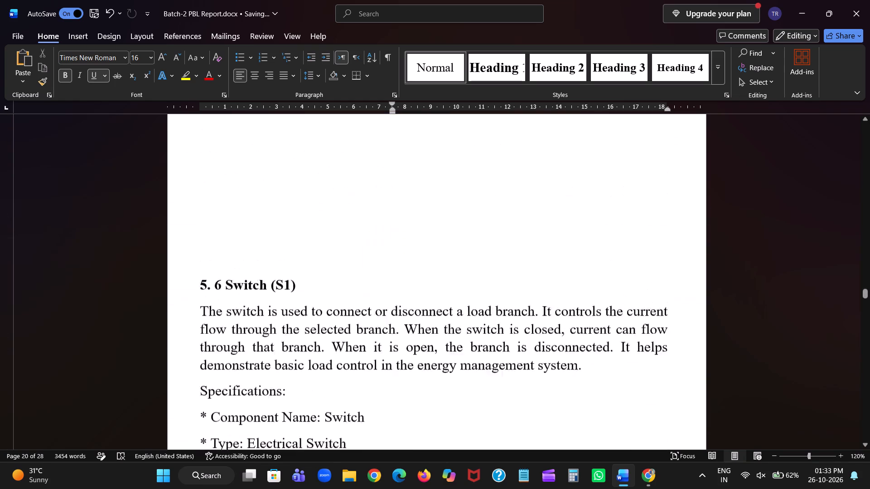
scroll(482, 335, "up", 3)
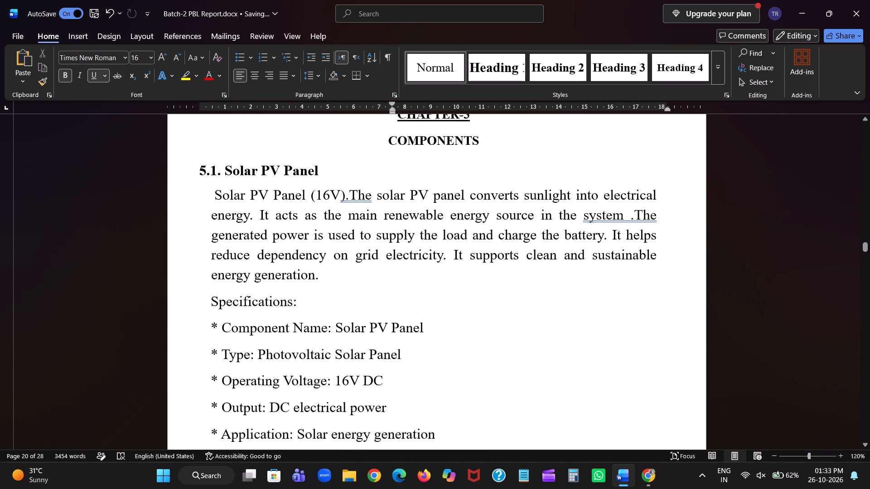
left_click(206, 200)
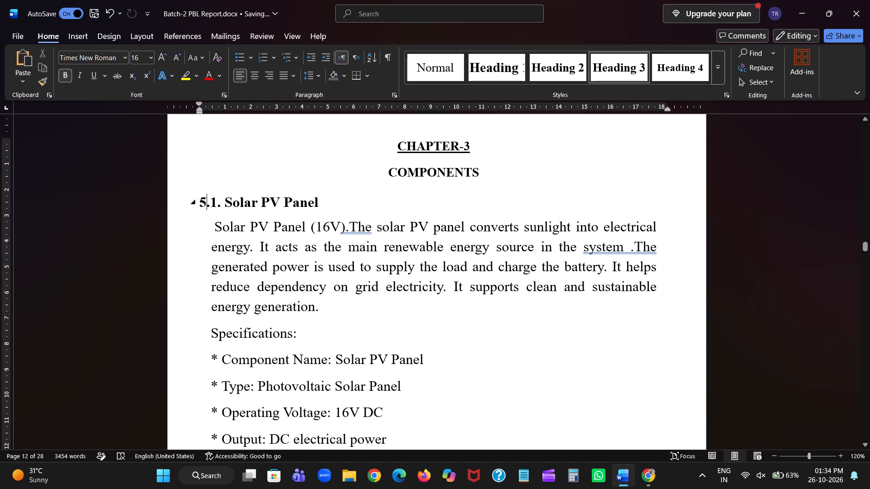
key("BackSpace")
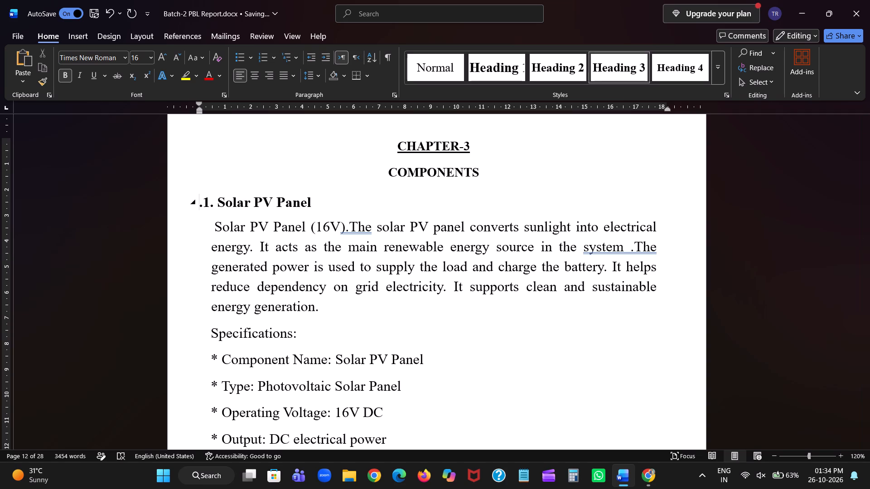
key("3")
Renumber the Diode (1N4007) heading in the Components chapter as 3.2.
scroll(206, 200, "down", 1)
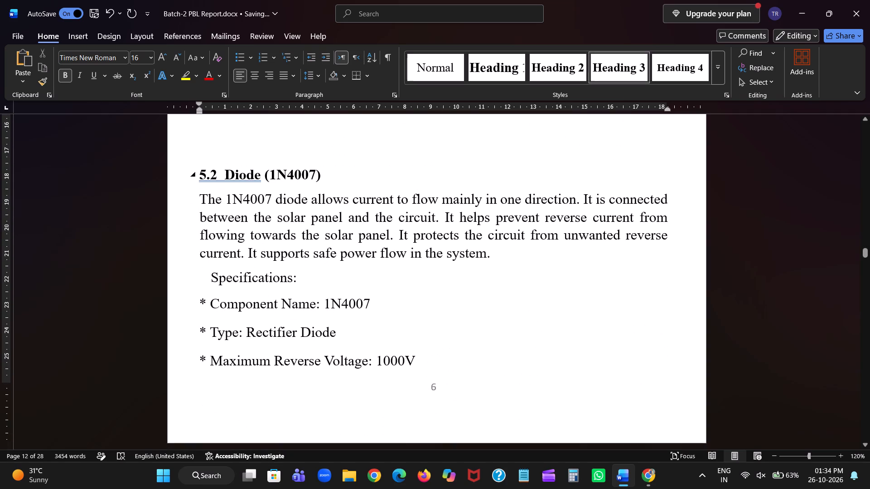
left_click(206, 177)
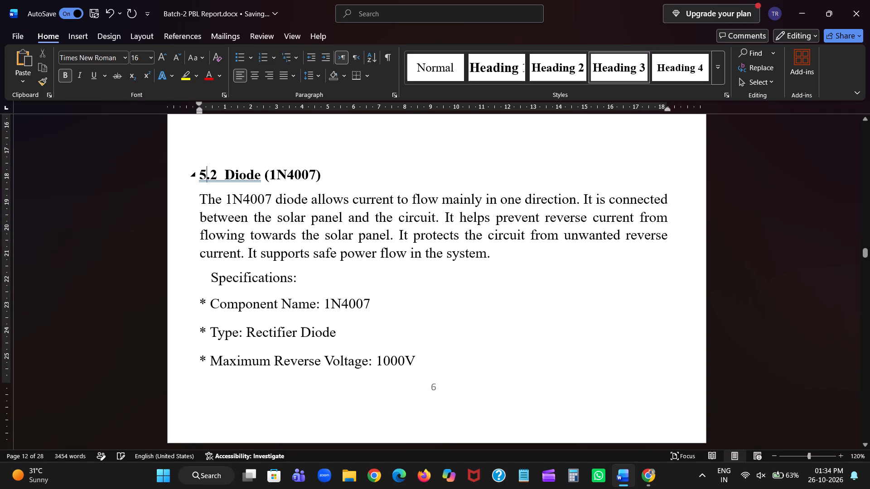
key("BackSpace")
key("3")
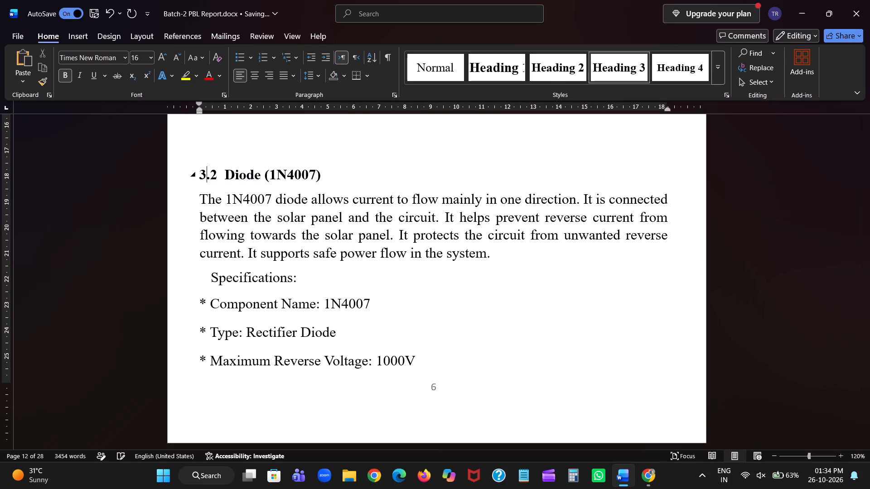
scroll(348, 163, "up", 1)
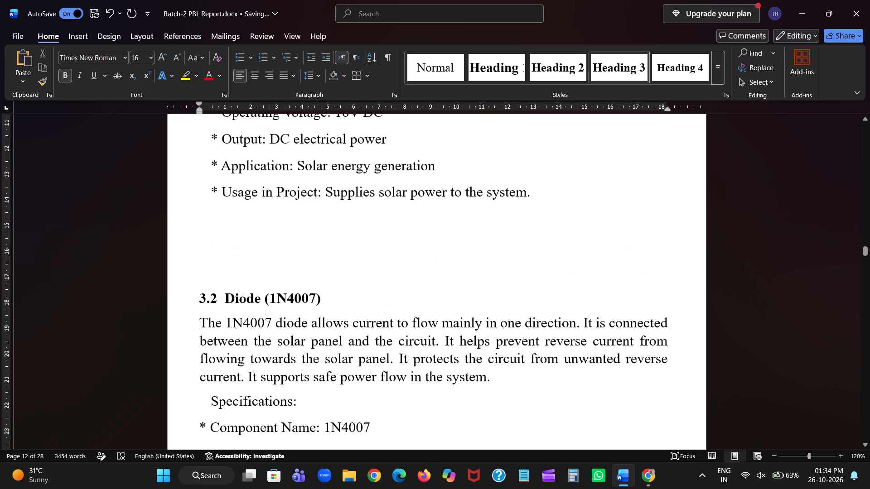
Insert blank lines above the 3.2 Diode (1N4007) heading so the section starts on a new page.
left_click(198, 303)
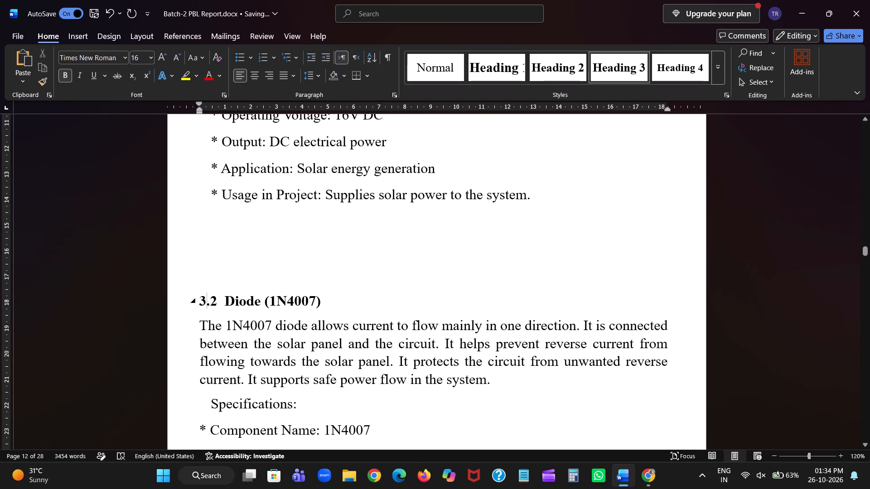
key("Return")
key("Return")
key("Return")
key("Return")
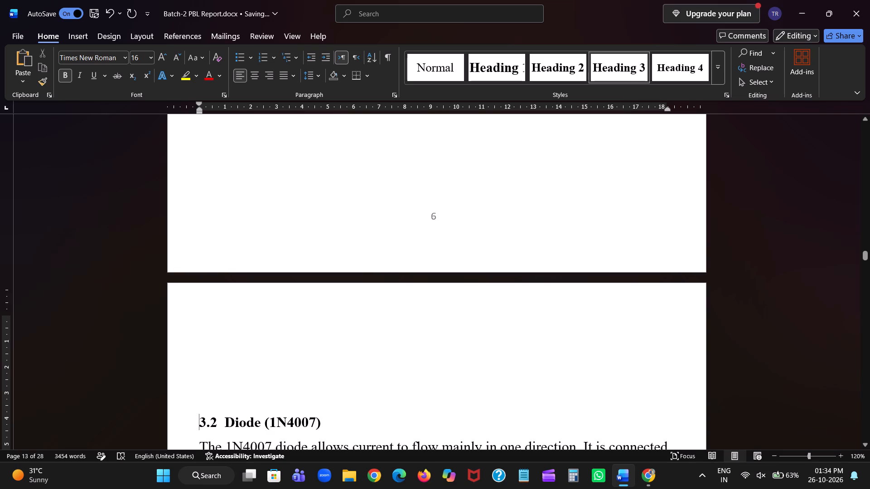
key("BackSpace")
key("Return")
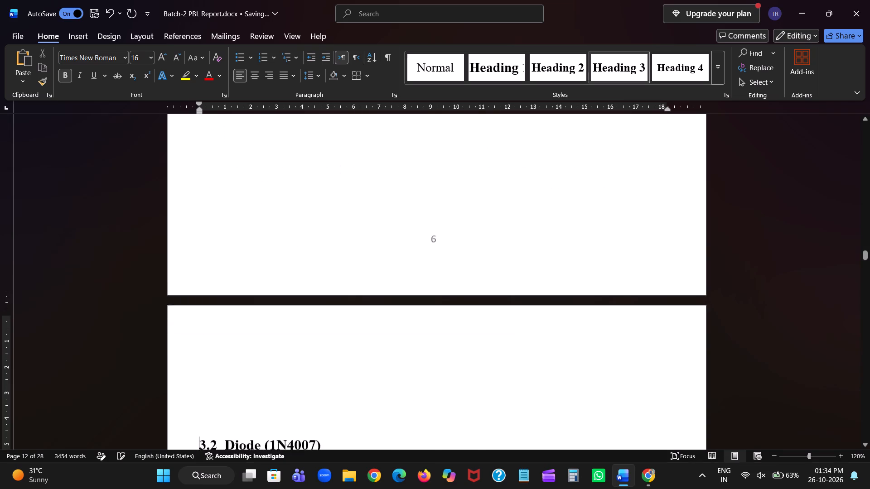
Renumber the Resistor (R1 – 10Ω) heading in the Components chapter as 3.3.
scroll(150, 374, "down", 2)
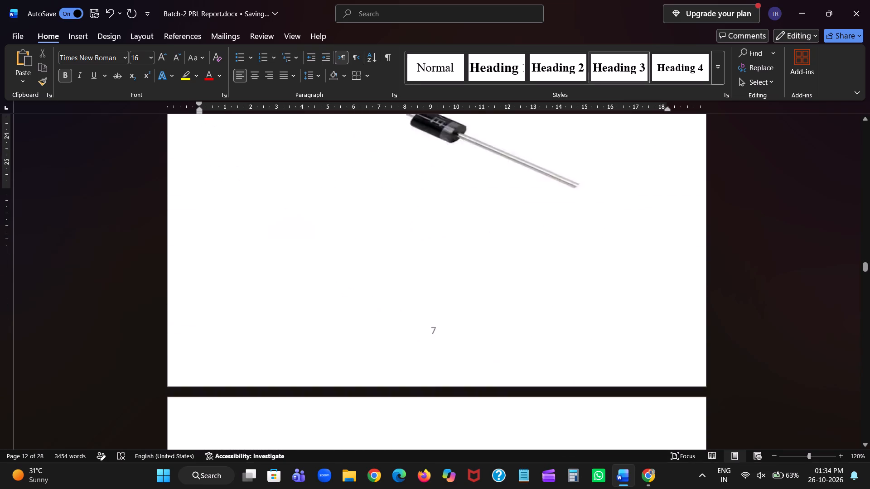
scroll(150, 374, "down", 1)
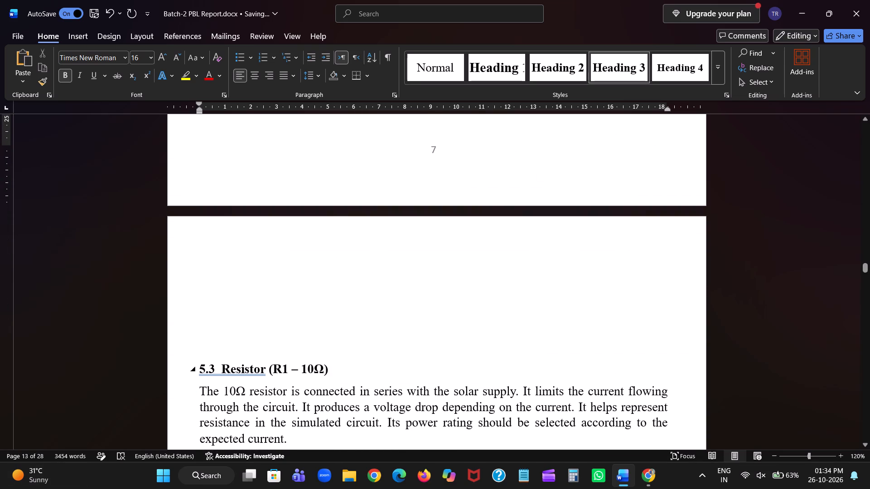
left_click(207, 371)
key("BackSpace")
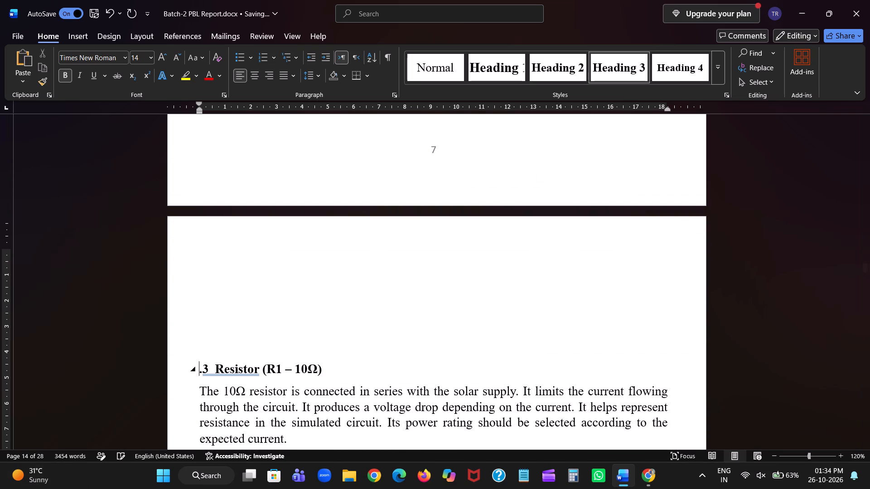
key("3")
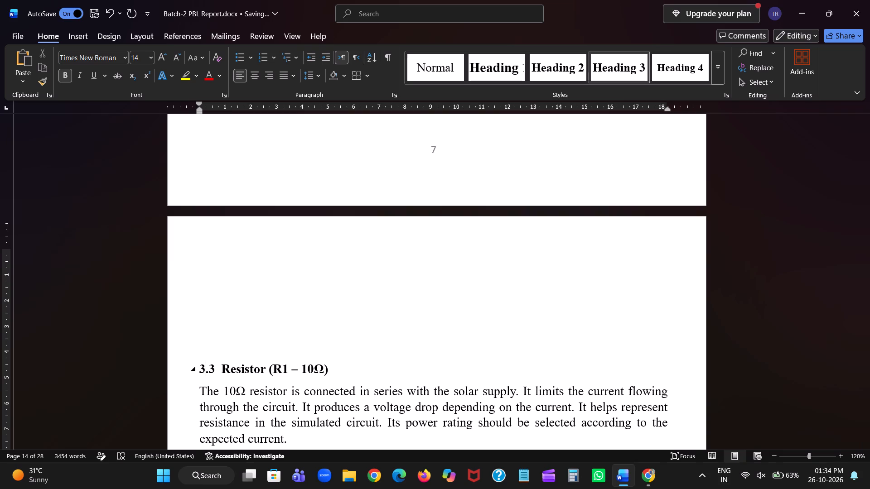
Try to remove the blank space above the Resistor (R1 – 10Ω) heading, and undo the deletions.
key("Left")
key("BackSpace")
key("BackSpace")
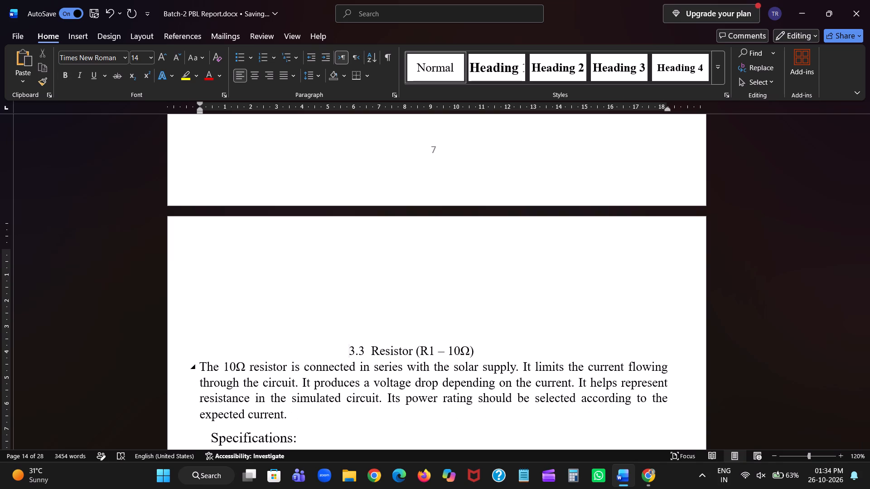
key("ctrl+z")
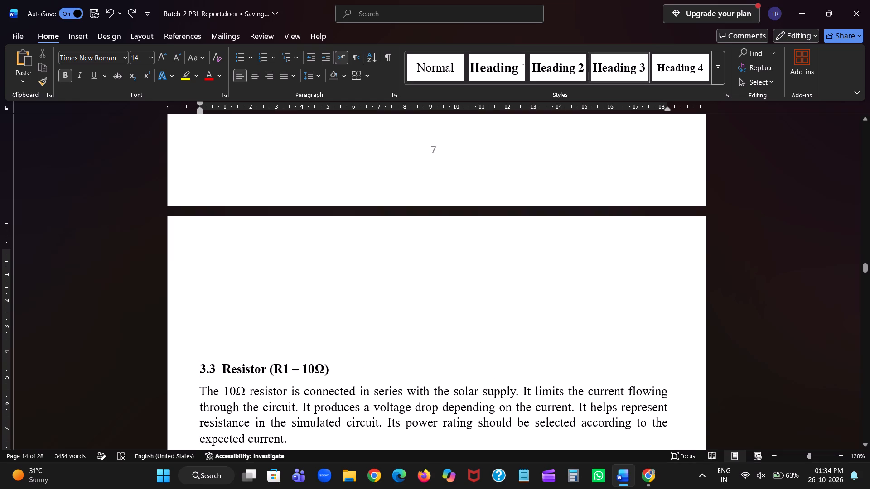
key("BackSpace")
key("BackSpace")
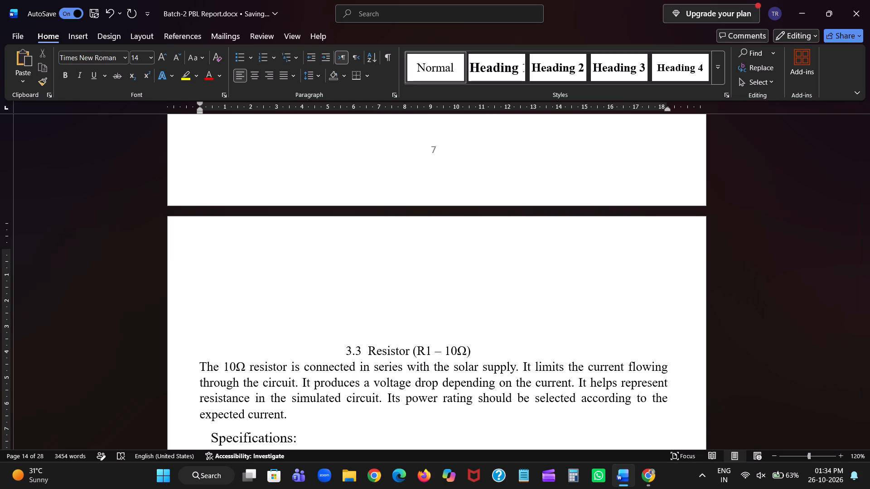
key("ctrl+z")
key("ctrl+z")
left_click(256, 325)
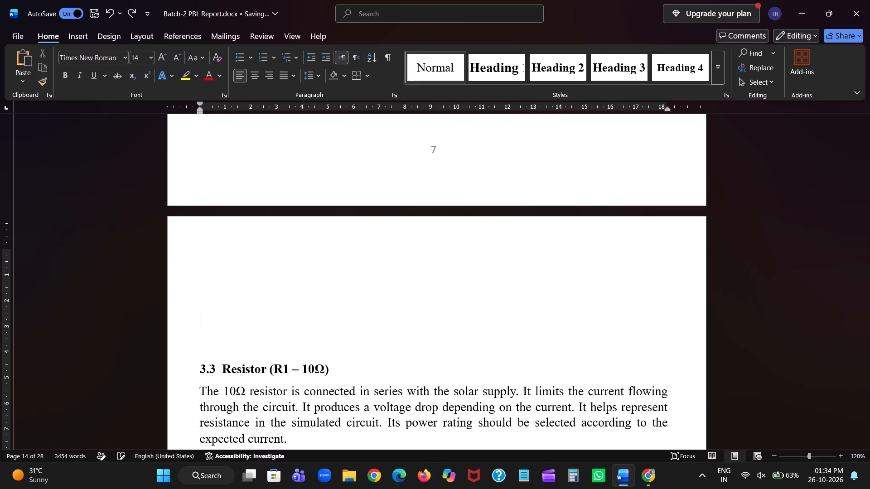
Look through the Components chapter from Solar PV Panel to Easy EDA Simulation Tool to check section layout and heading numbers.
scroll(280, 310, "up", 1)
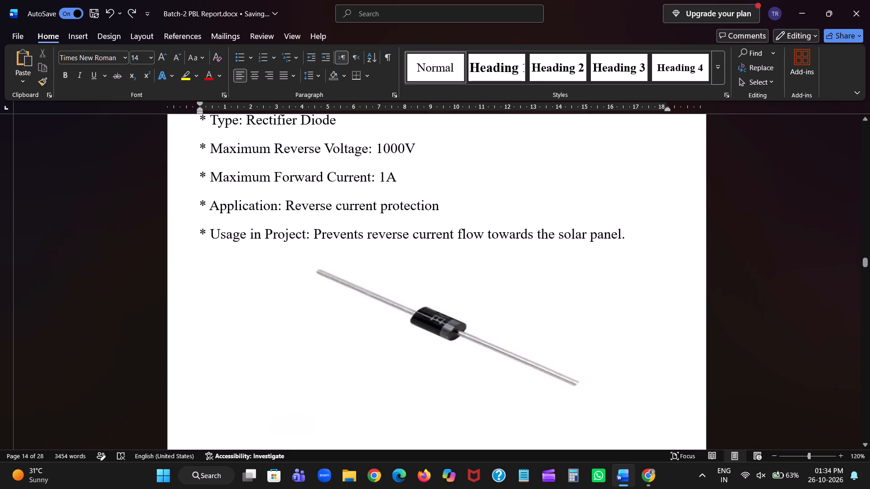
scroll(280, 310, "up", 3)
scroll(280, 310, "down", 1)
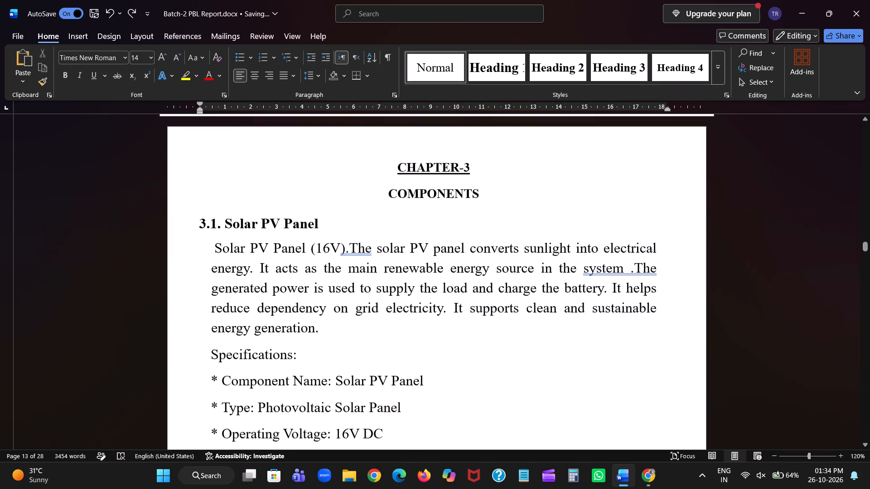
scroll(280, 310, "down", 2)
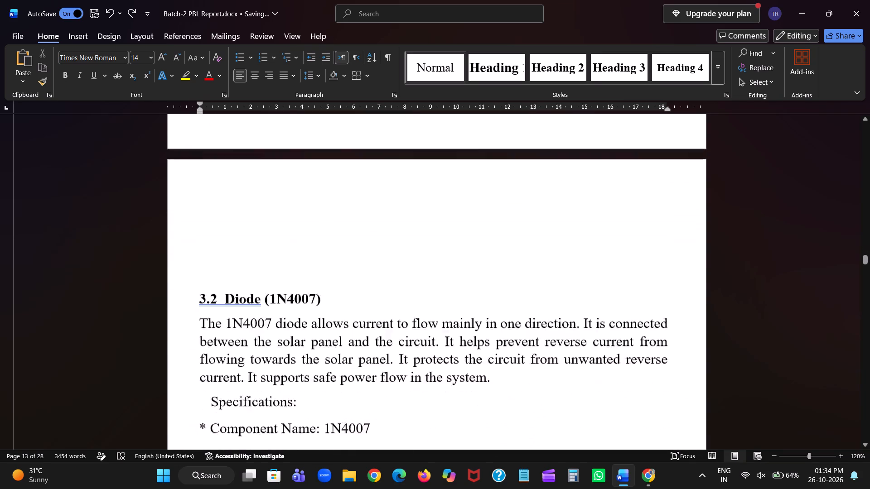
scroll(280, 310, "down", 1)
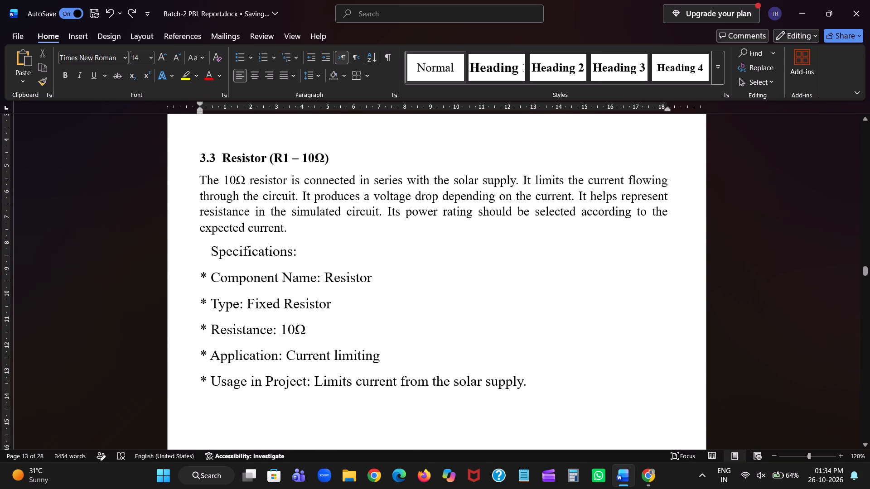
scroll(280, 310, "down", 1)
scroll(280, 310, "up", 1)
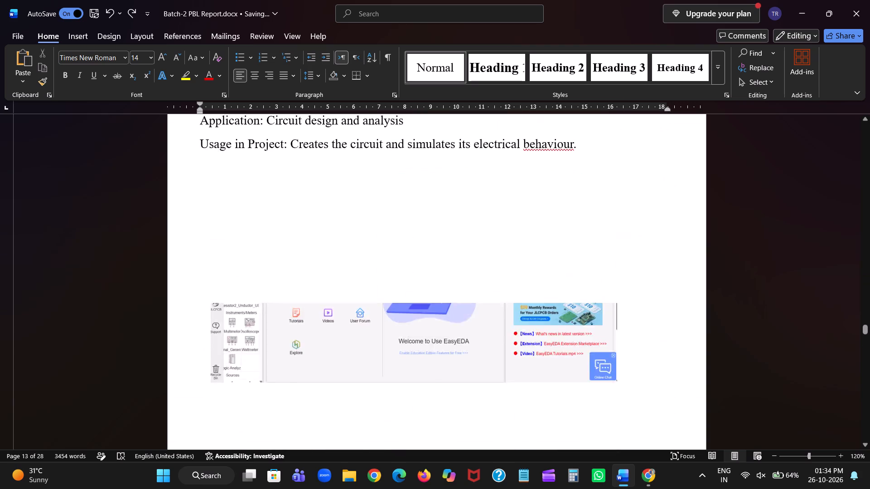
scroll(280, 310, "up", 1)
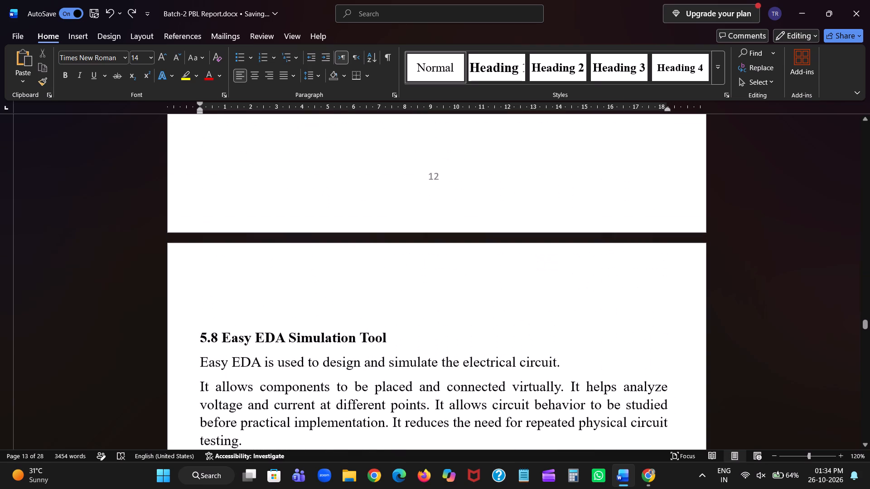
scroll(266, 306, "up", 3)
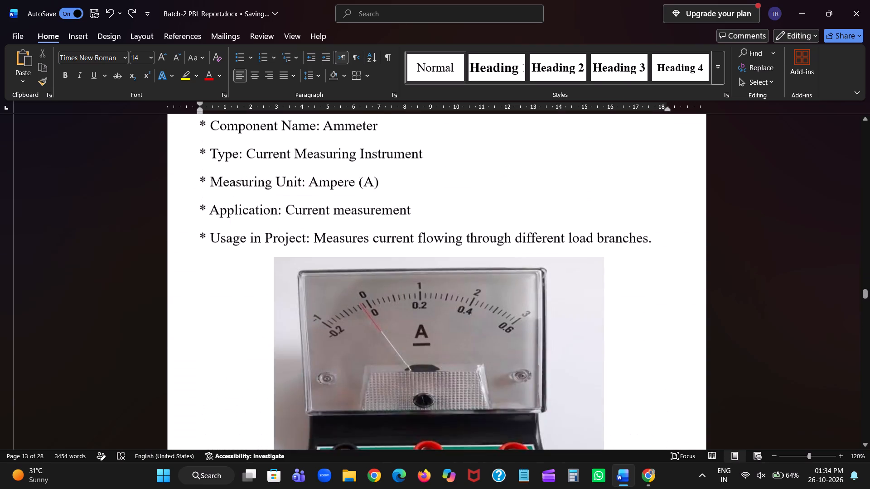
scroll(266, 306, "up", 4)
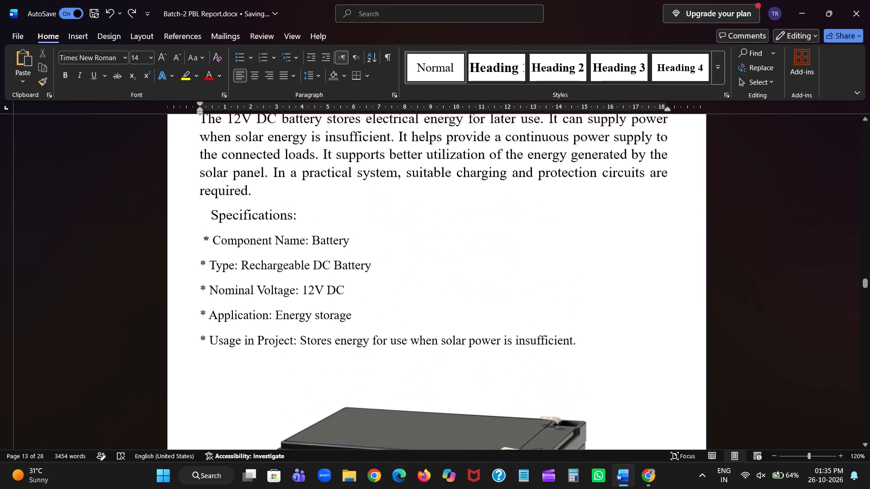
scroll(266, 306, "up", 2)
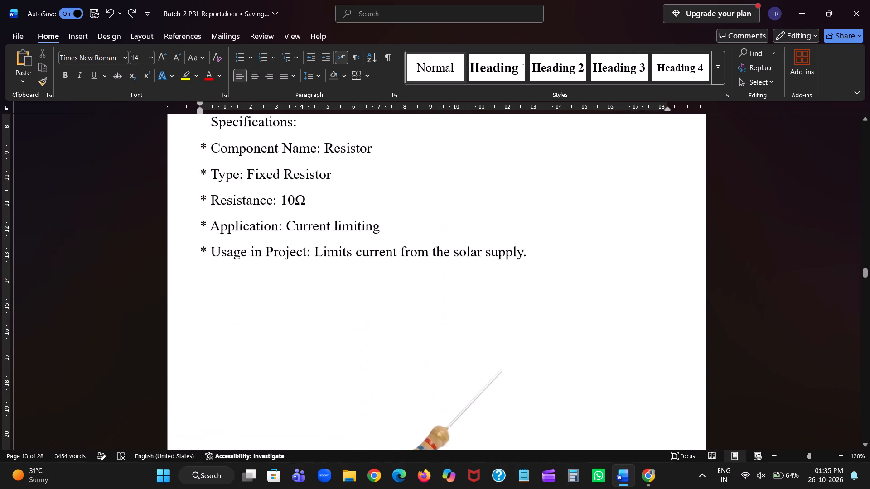
scroll(266, 306, "up", 1)
Renumber the Battery (12V DC) heading in the Components chapter as 3.4.
scroll(266, 306, "down", 3)
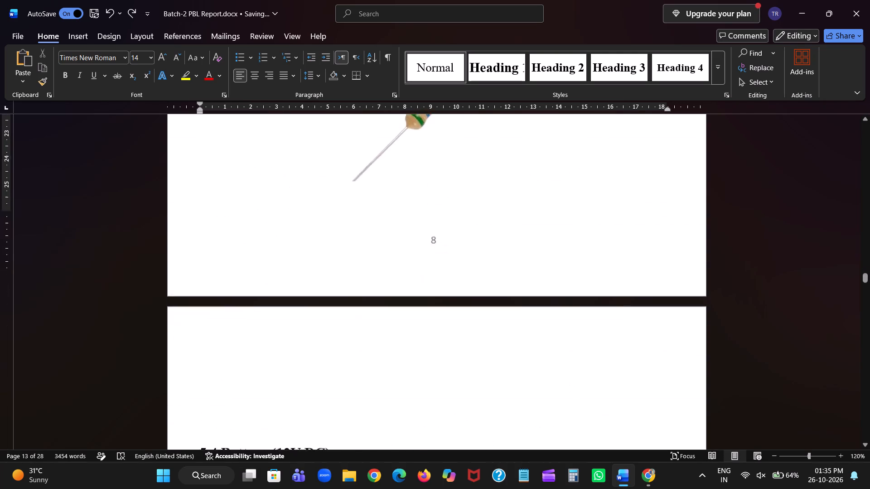
scroll(266, 306, "down", 1)
left_click(209, 216)
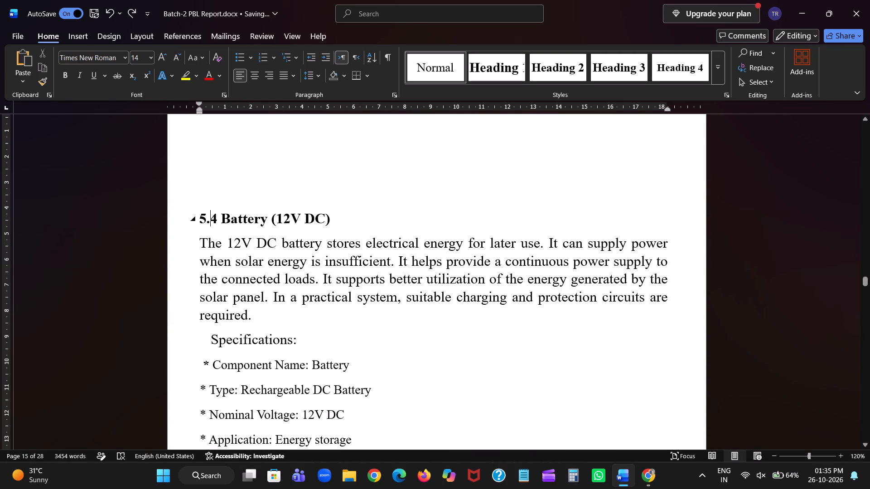
left_click(203, 218)
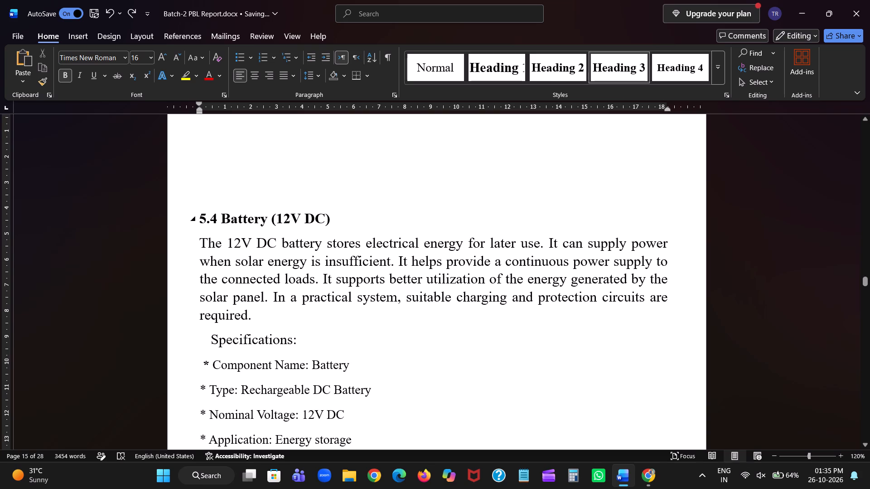
left_click(208, 220)
key("BackSpace")
key("3")
Renumber the Ammeters (A1, A2 and A3) heading in the Components chapter as 3.5.
scroll(208, 220, "down", 2)
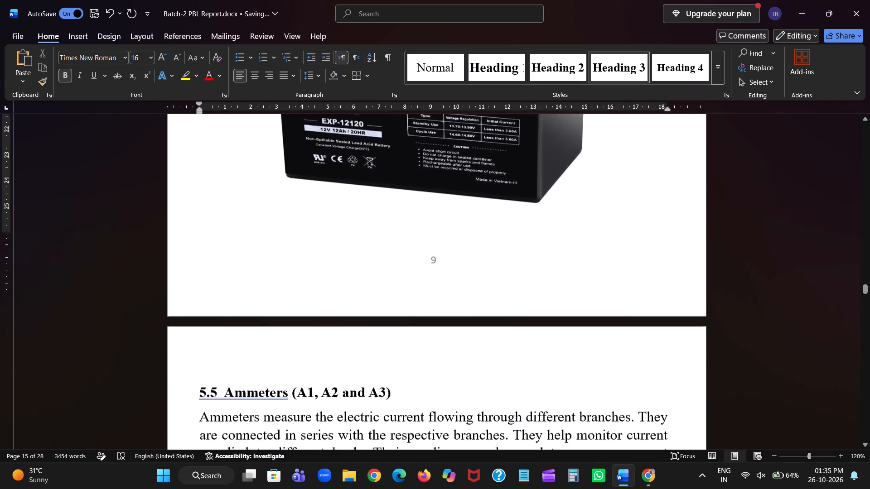
scroll(208, 220, "down", 1)
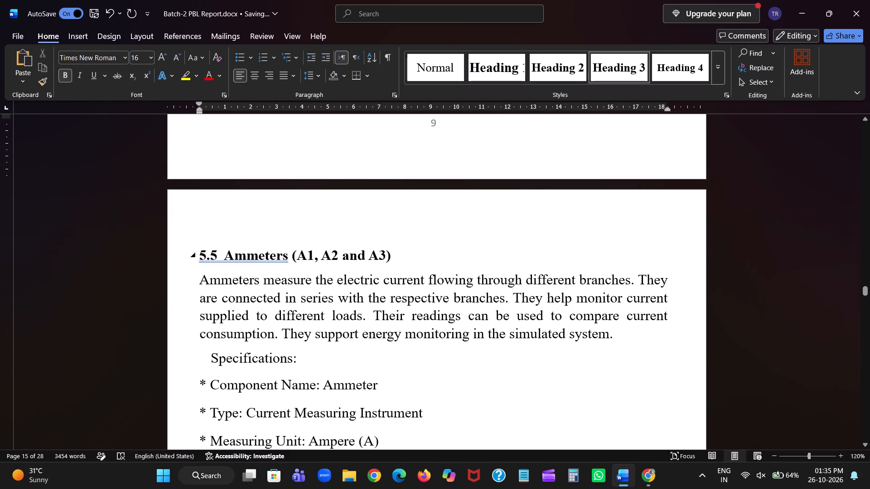
left_click(204, 258)
key("BackSpace")
key("3")
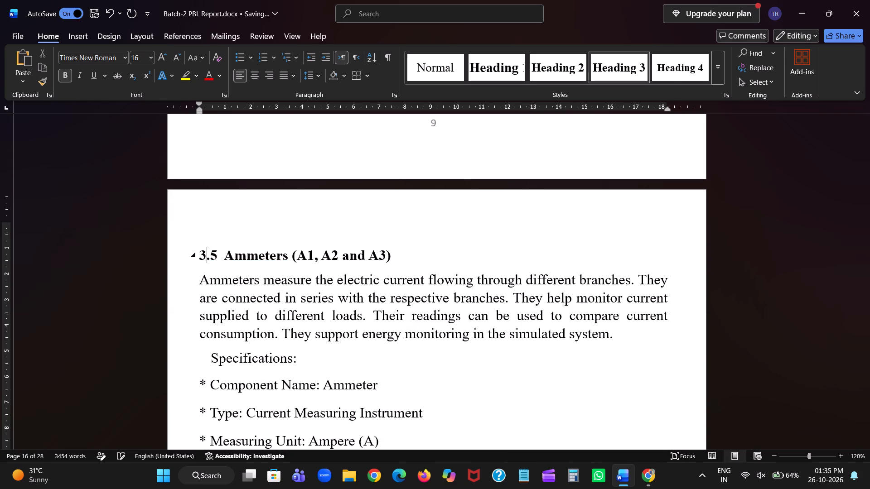
Renumber the Switch (S1) heading in the Components chapter as 3. 6, keeping its existing spacing.
scroll(204, 258, "down", 1)
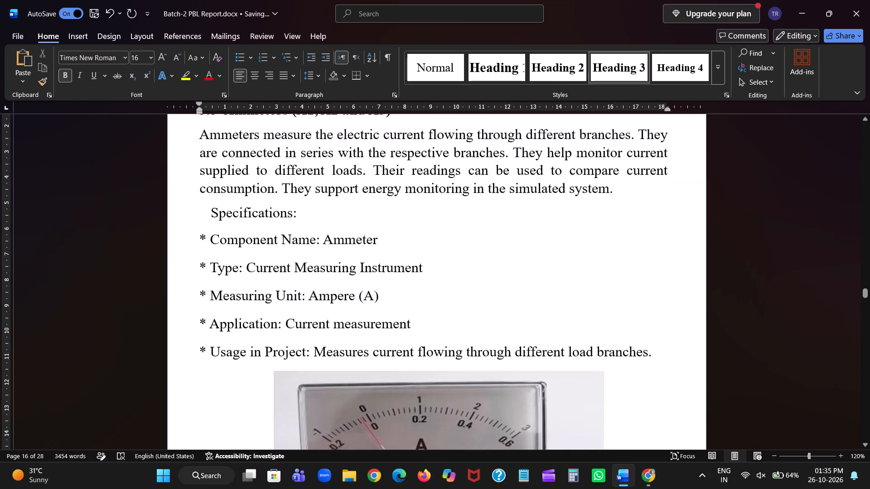
scroll(204, 258, "down", 1)
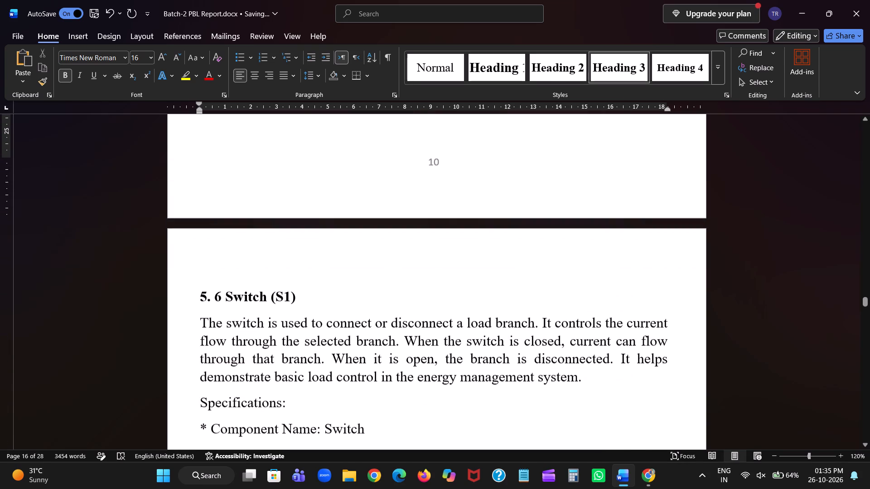
left_click(205, 298)
key("BackSpace")
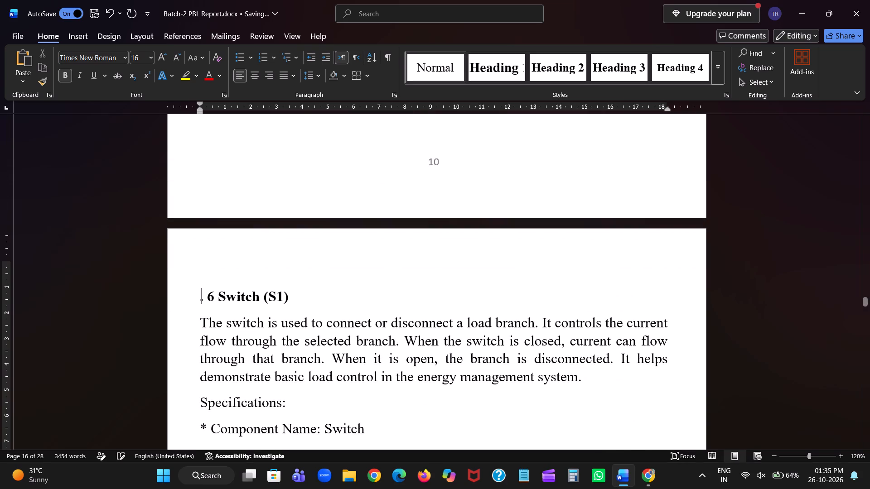
key("3")
Renumber the Voltage Probes (VoltProbe1, VoltProbe2 and VoltProbe3) heading in the Components chapter as 3.7.
scroll(205, 298, "right", 1)
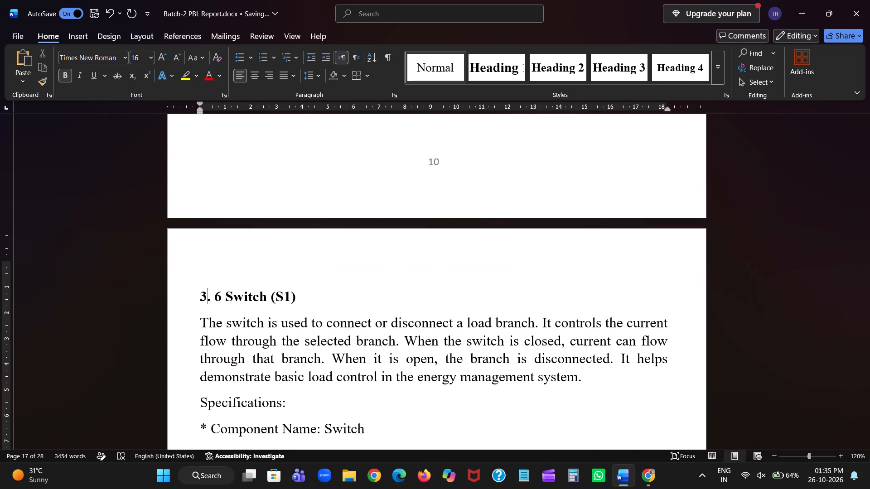
scroll(205, 298, "down", 3)
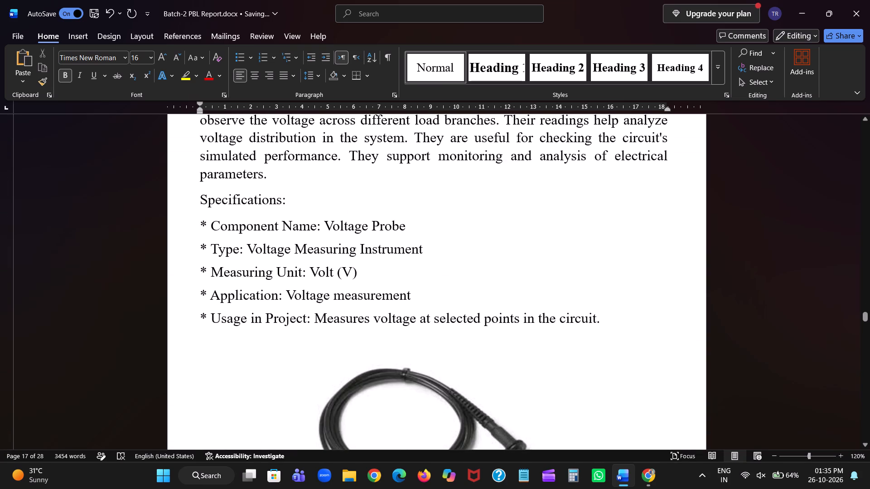
scroll(205, 290, "up", 1)
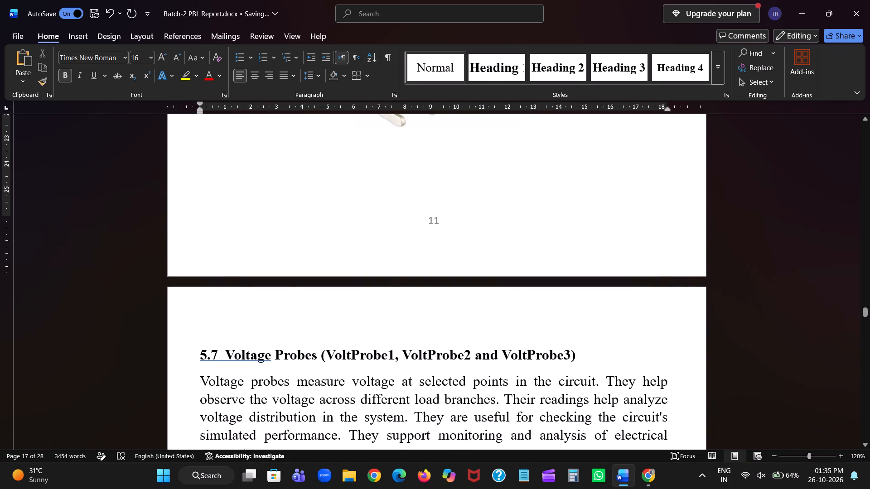
left_click(205, 353)
key("BackSpace")
key("3")
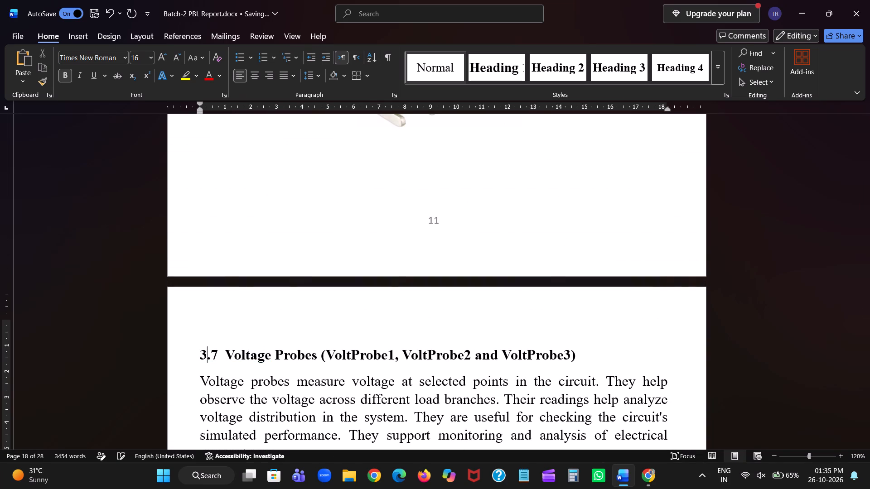
Renumber the Easy EDA Simulation Tool heading in the Components chapter as 3.8.
scroll(205, 353, "down", 2)
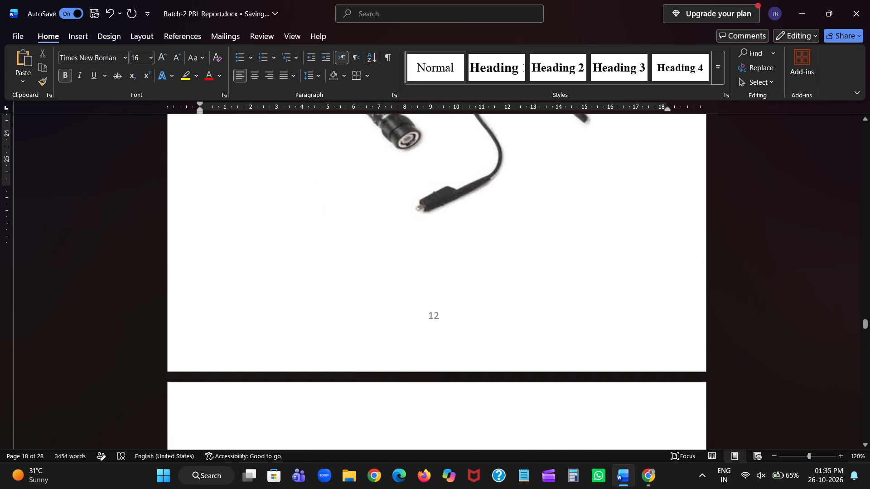
scroll(205, 353, "down", 1)
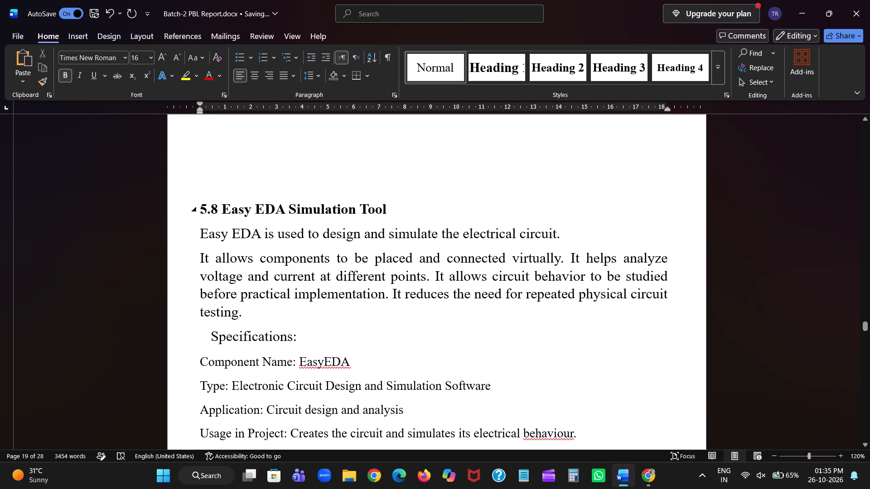
left_click(207, 217)
key("BackSpace")
key("3")
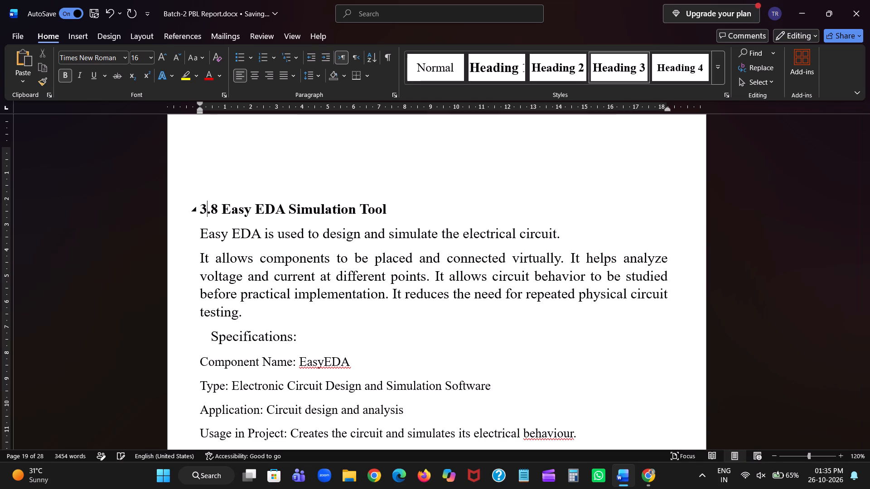
Delete the CHAPTER-7 line above WORKING and prefix the WORKING heading with section number 4.1.
scroll(207, 217, "down", 2)
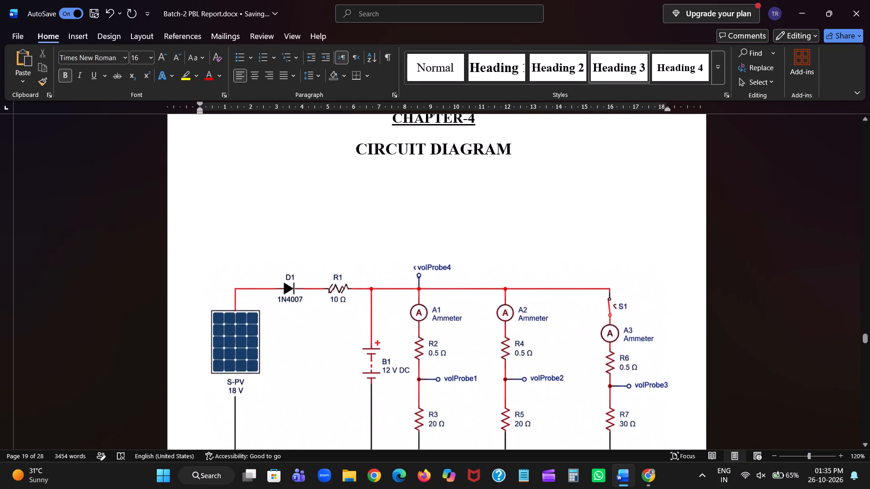
scroll(207, 217, "down", 1)
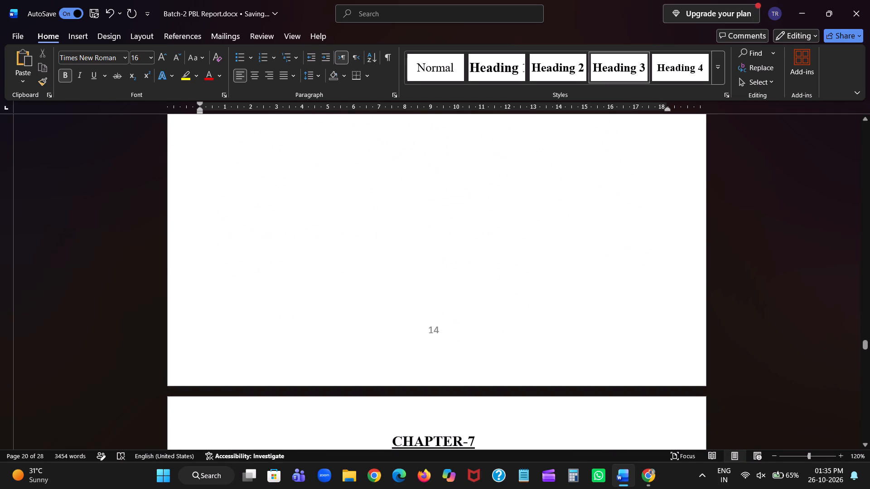
scroll(207, 217, "down", 1)
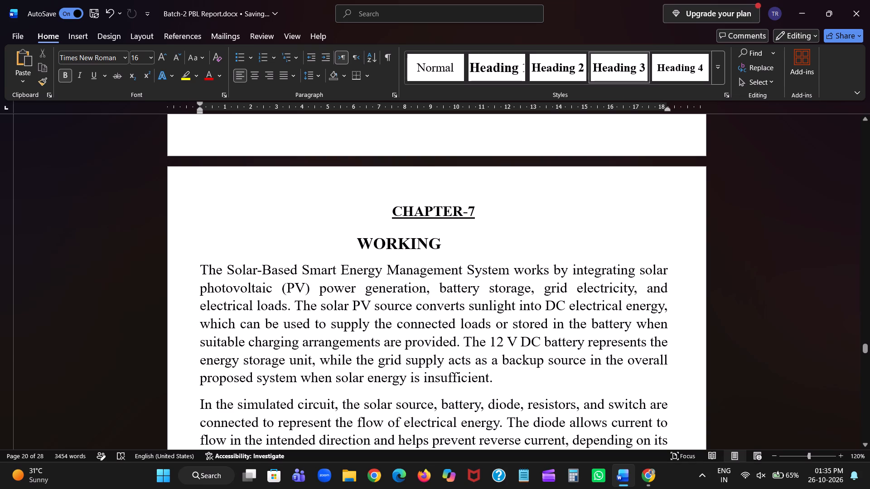
left_click(387, 209)
left_click_drag(387, 209, 488, 215)
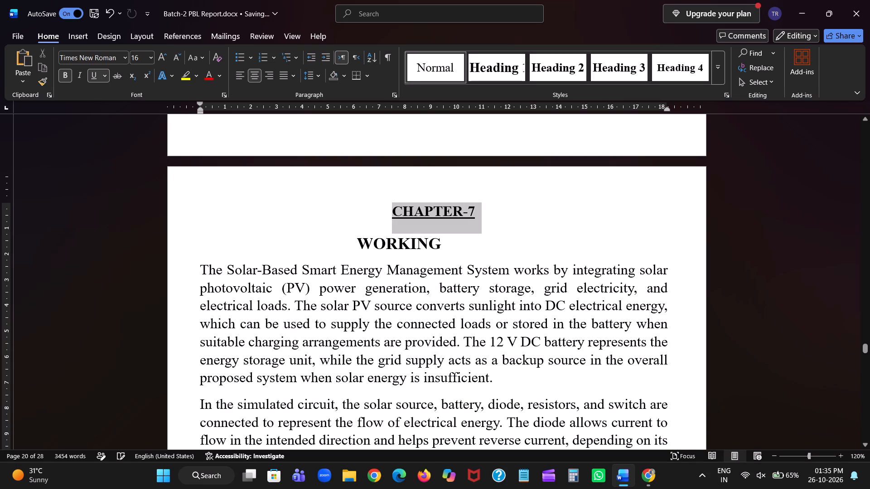
key("BackSpace")
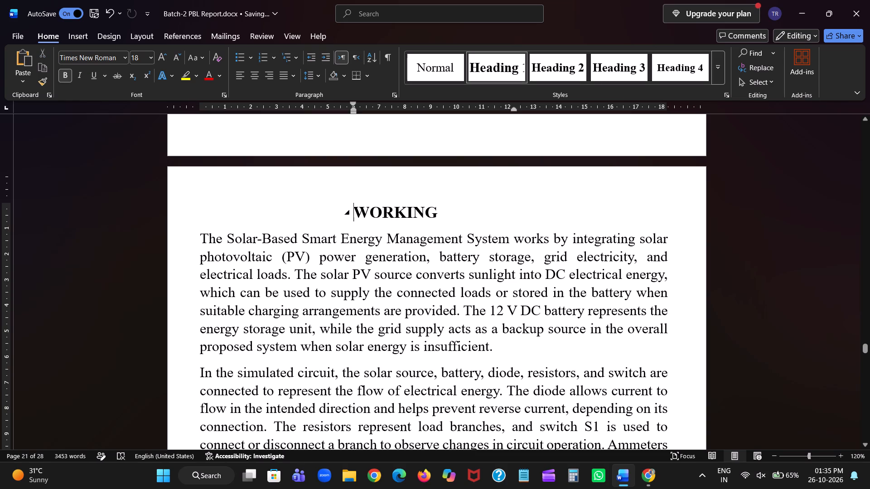
type("4.")
key("1")
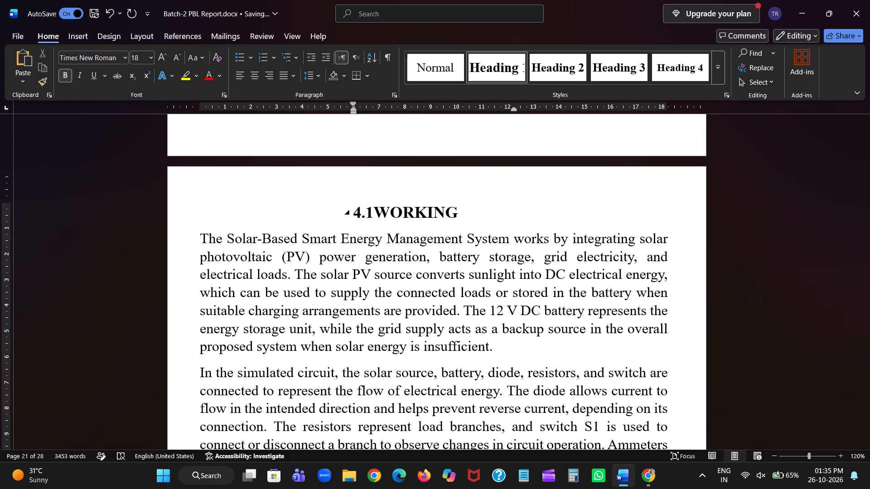
Remove the left indent of the 4.1 WORKING heading so it starts at the page's left margin.
scroll(488, 215, "up", 1)
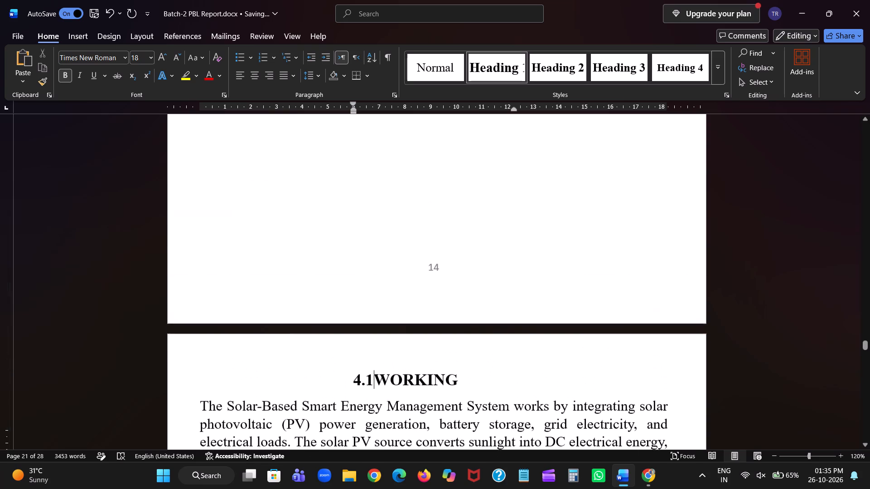
scroll(488, 215, "up", 3)
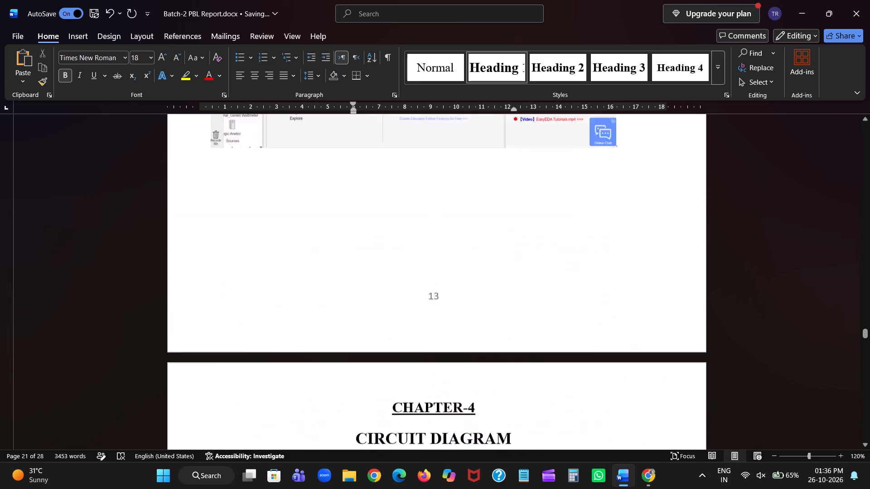
scroll(488, 215, "up", 2)
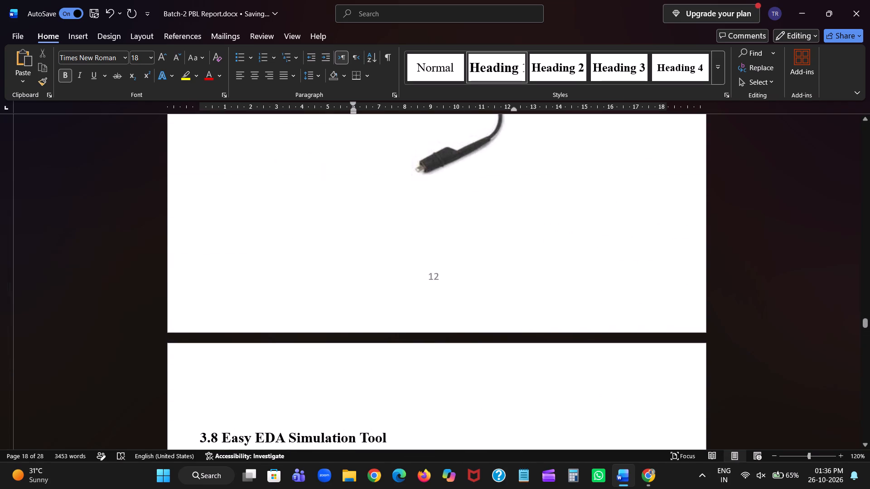
scroll(488, 215, "down", 4)
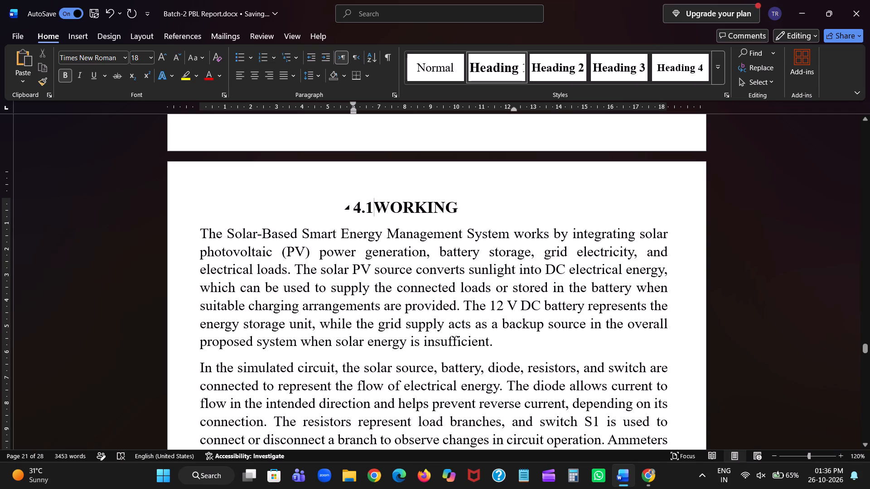
left_click(355, 212)
key("BackSpace")
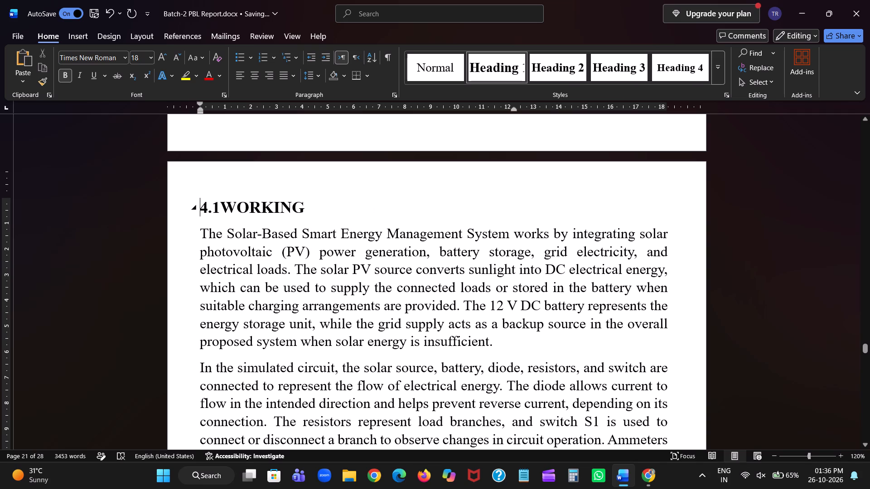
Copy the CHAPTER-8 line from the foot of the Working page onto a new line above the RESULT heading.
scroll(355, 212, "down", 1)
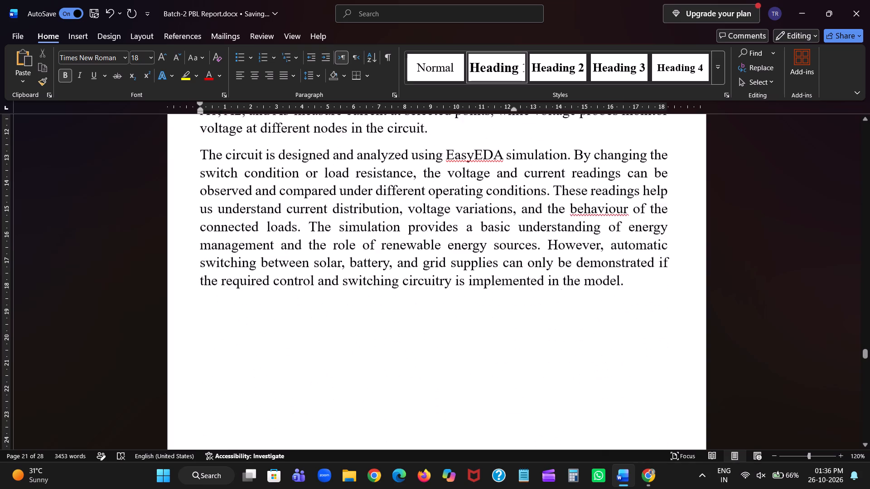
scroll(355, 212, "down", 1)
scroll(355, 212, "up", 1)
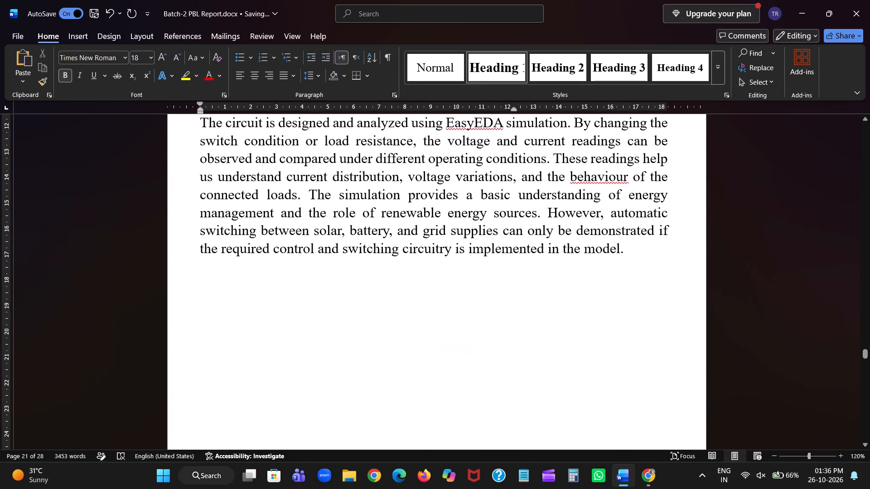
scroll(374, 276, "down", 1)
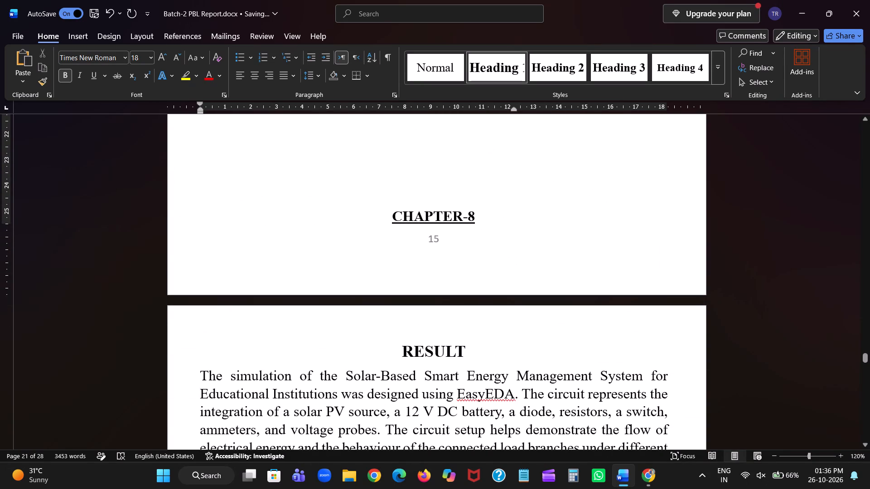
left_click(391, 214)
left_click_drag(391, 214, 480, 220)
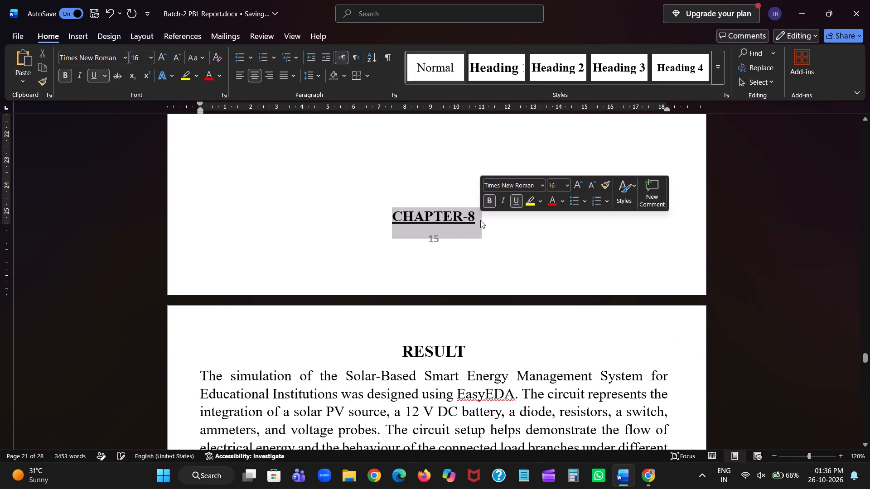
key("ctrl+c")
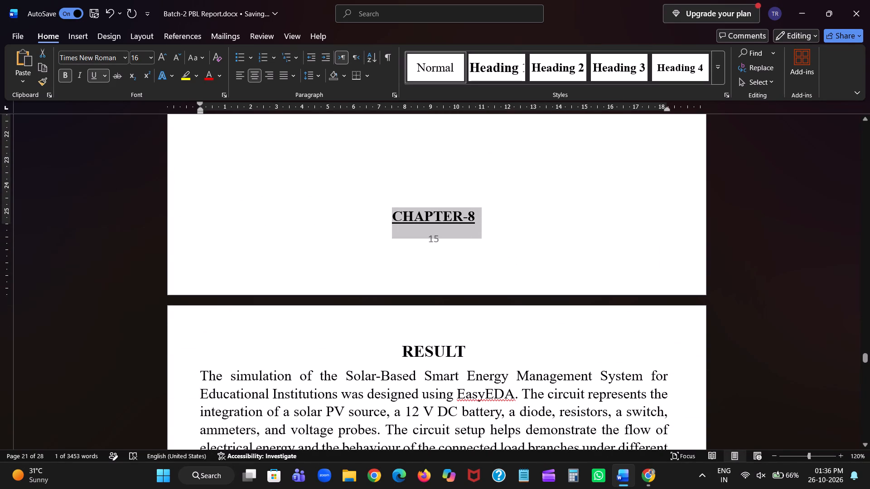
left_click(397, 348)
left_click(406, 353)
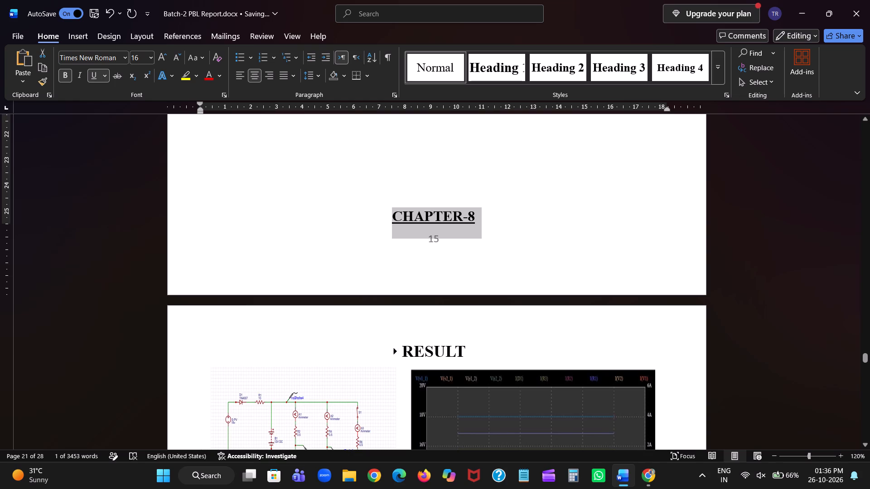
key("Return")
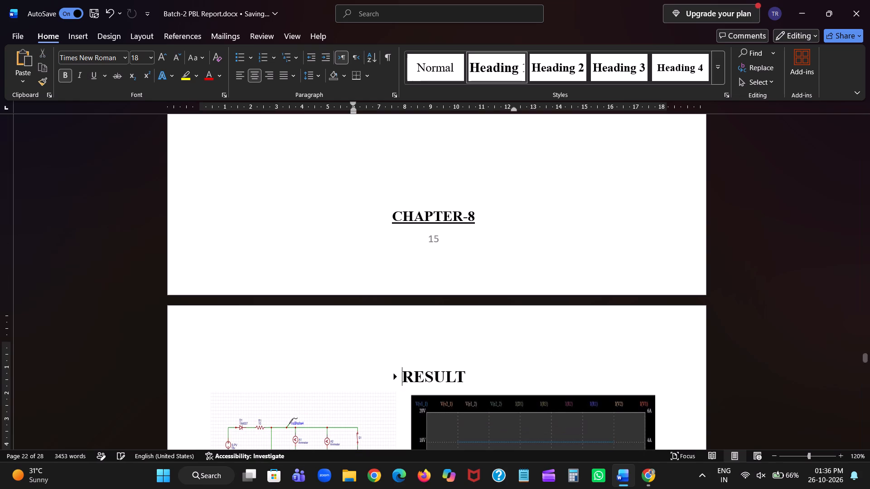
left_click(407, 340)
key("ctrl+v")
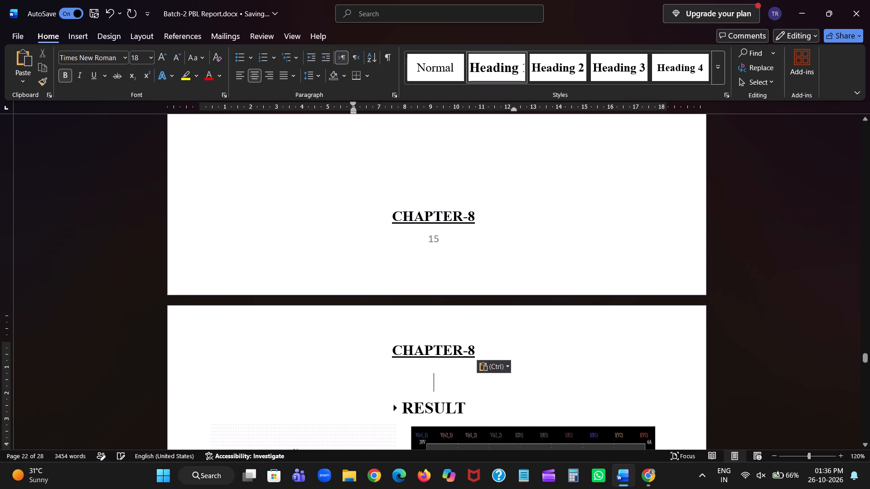
Cut the original CHAPTER-8 line from the foot of the Working page and delete the other CHAPTER-8 line above RESULT as well.
left_click(393, 215)
left_click_drag(393, 215, 507, 208)
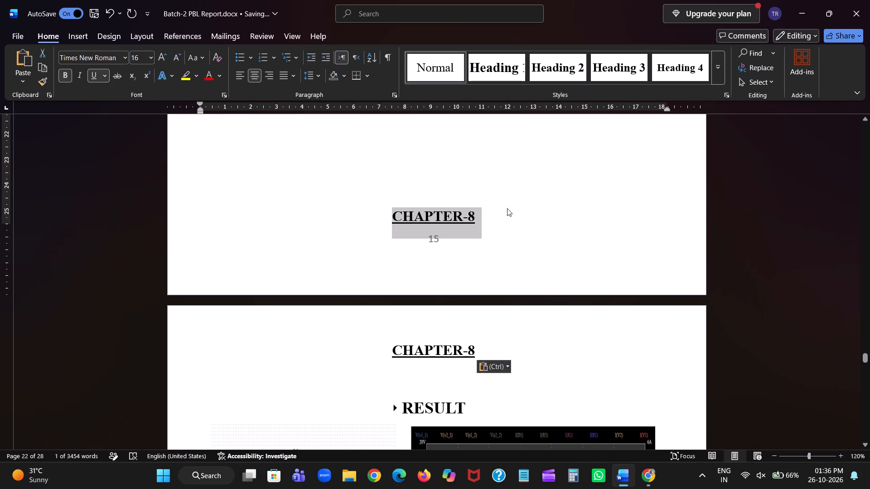
key("ctrl+x")
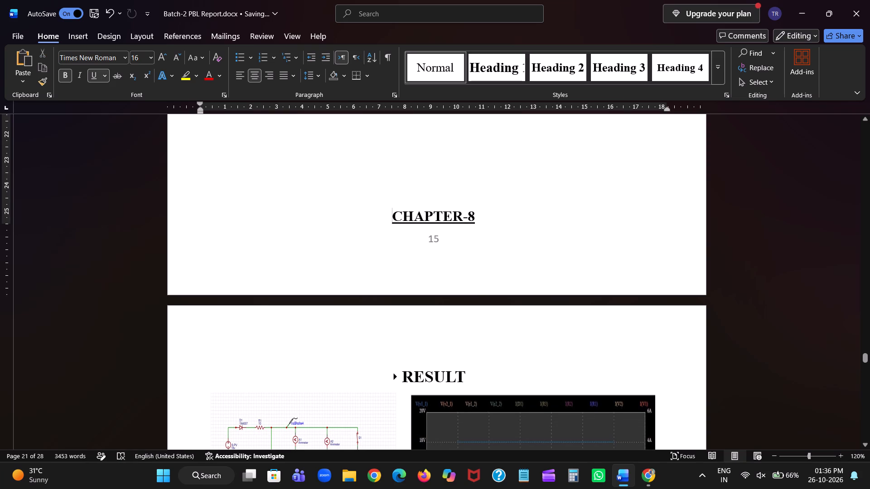
left_click(390, 217)
left_click_drag(390, 217, 483, 219)
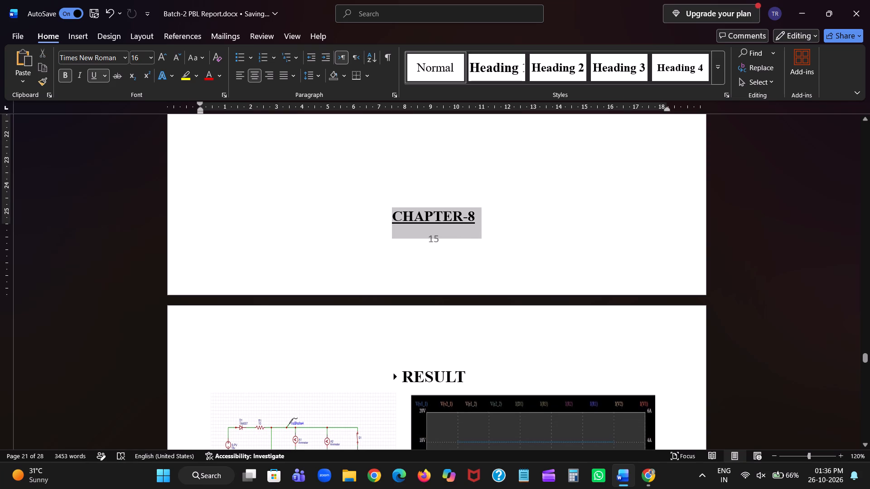
key("Delete")
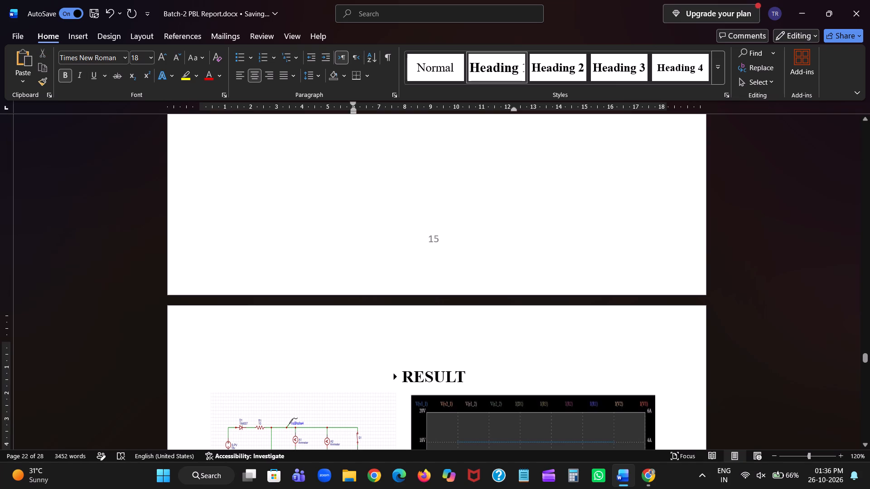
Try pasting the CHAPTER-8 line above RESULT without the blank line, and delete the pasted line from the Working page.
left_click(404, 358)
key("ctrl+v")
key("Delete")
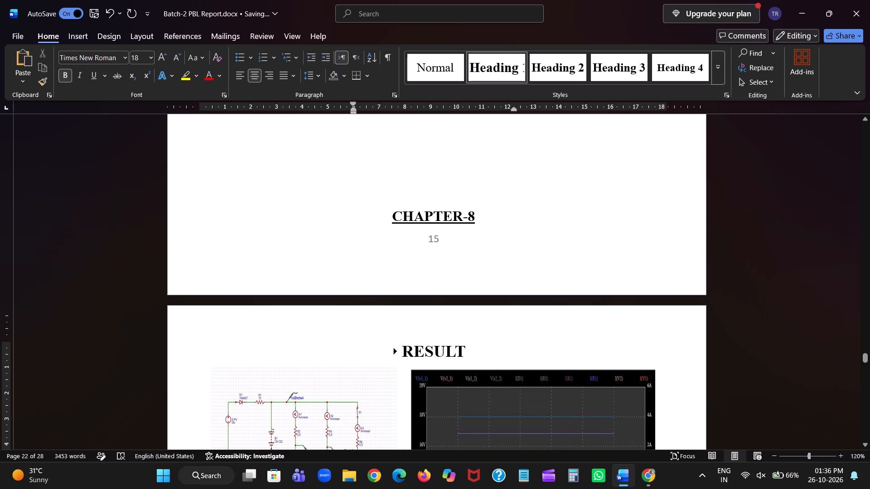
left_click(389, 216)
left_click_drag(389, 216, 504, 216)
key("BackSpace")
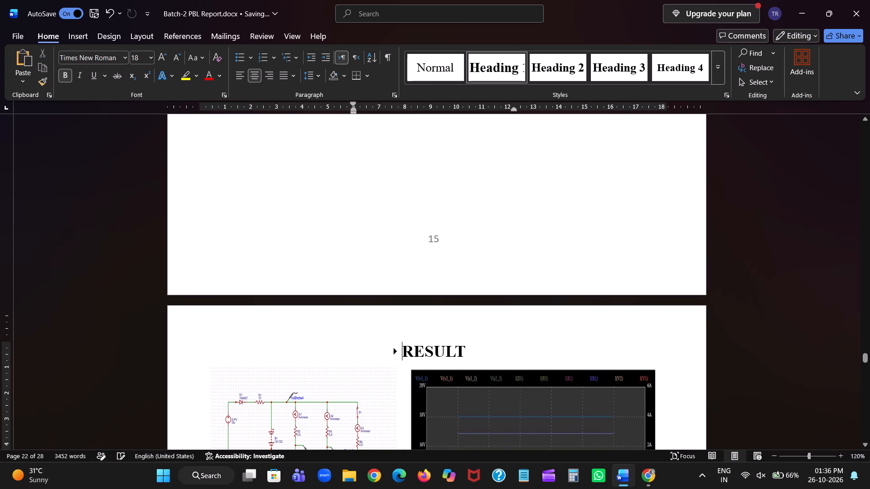
Add blank lines before the RESULT heading and paste the CHAPTER-8 line above it on the Result page.
key("Return")
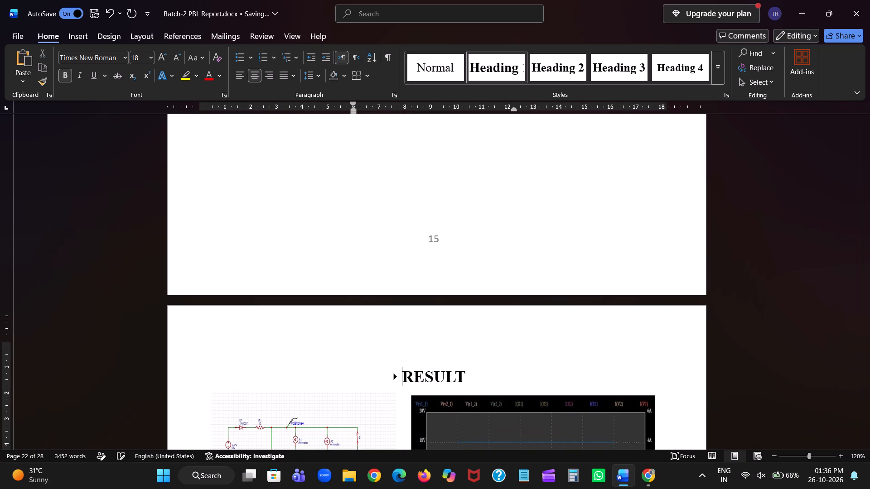
left_click(406, 342)
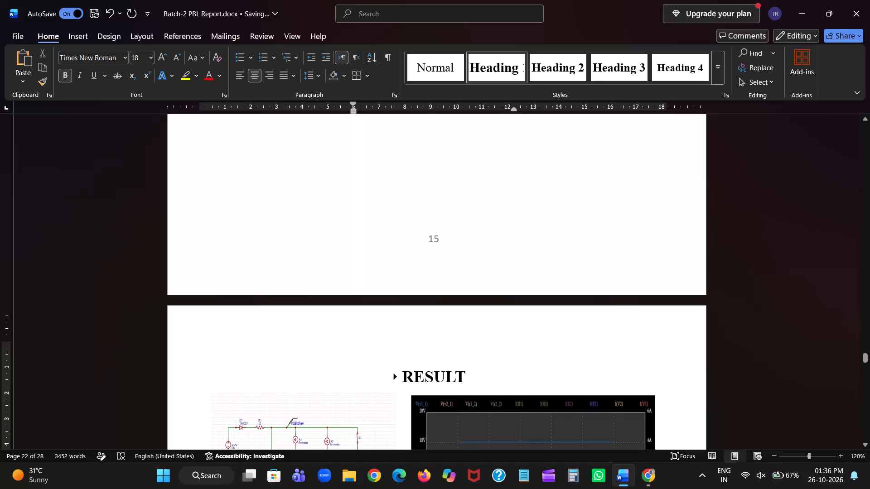
key("ctrl+v")
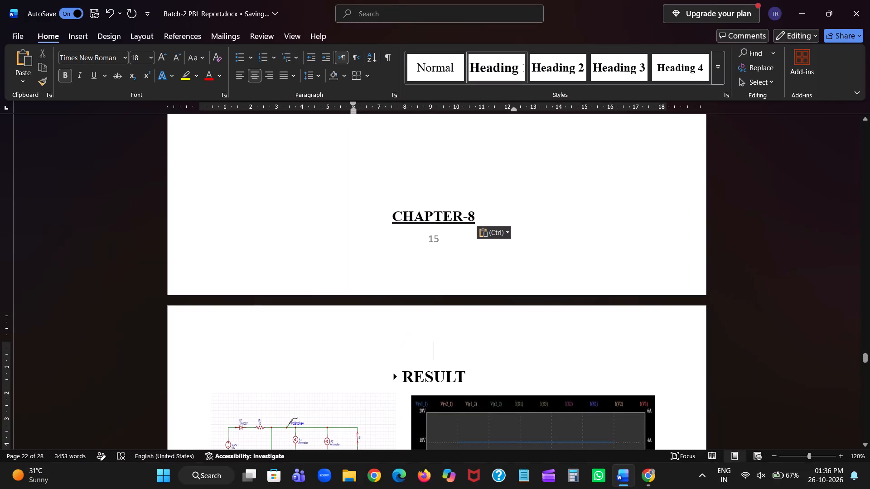
key("Return")
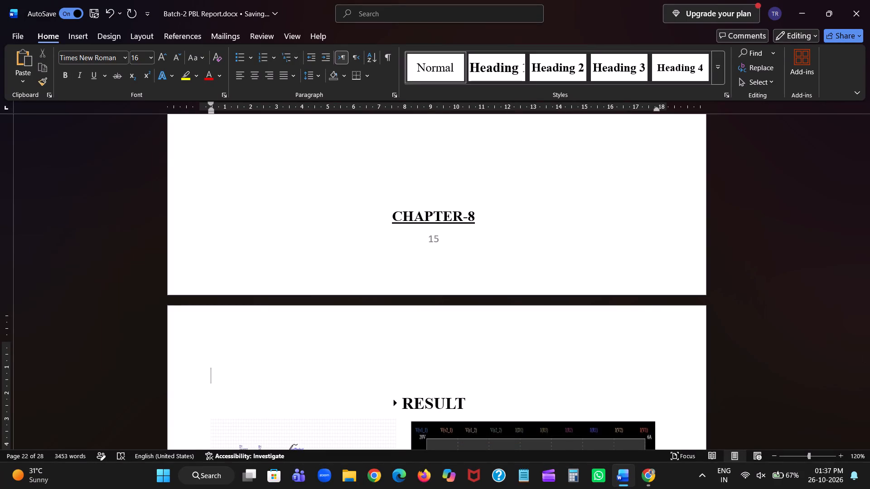
key("ctrl+v")
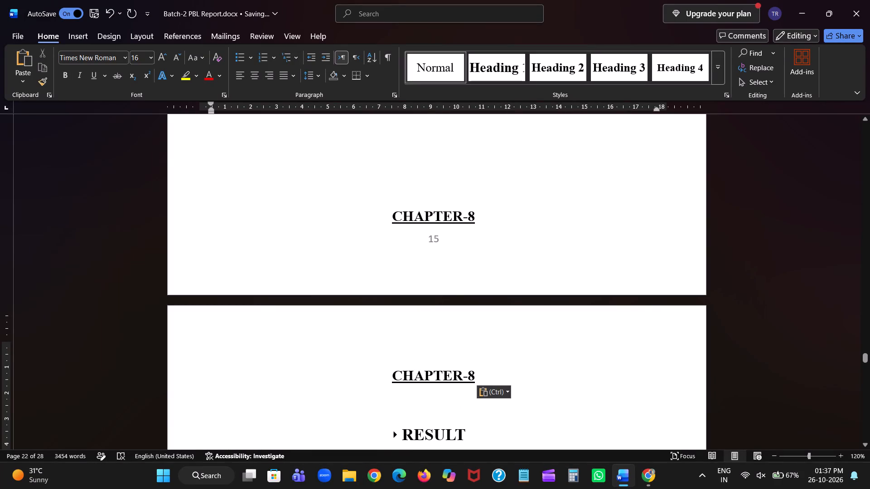
Delete the leftover CHAPTER-8 line at the foot of the Working page.
left_click_drag(391, 214, 464, 209)
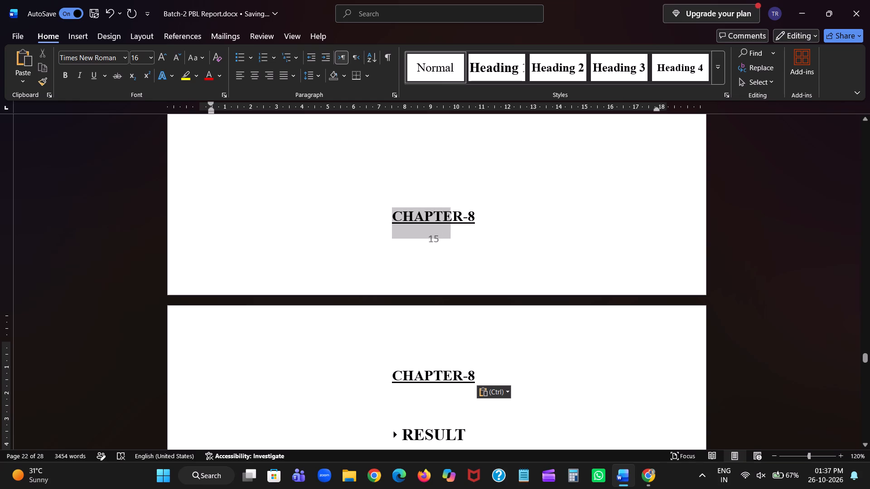
left_click_drag(464, 209, 499, 209)
key("BackSpace")
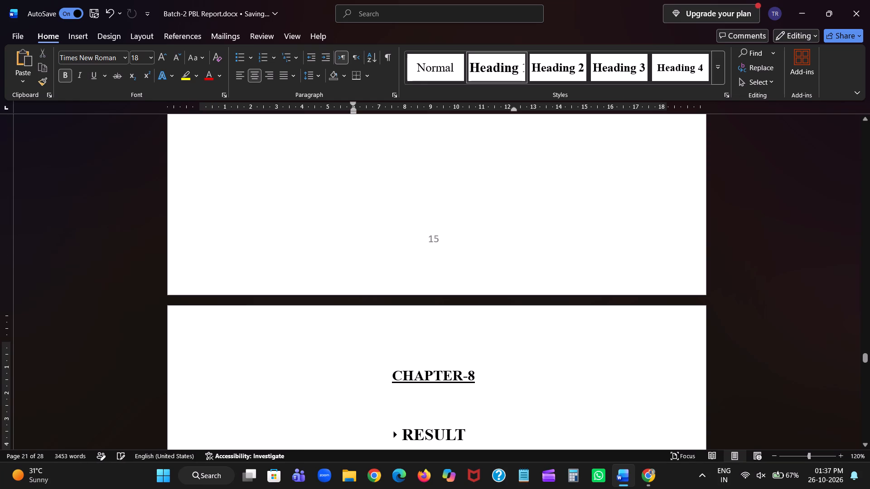
Renumber the chapter line above the RESULT heading as CHAPTER-5.
scroll(499, 209, "down", 1)
scroll(499, 209, "up", 1)
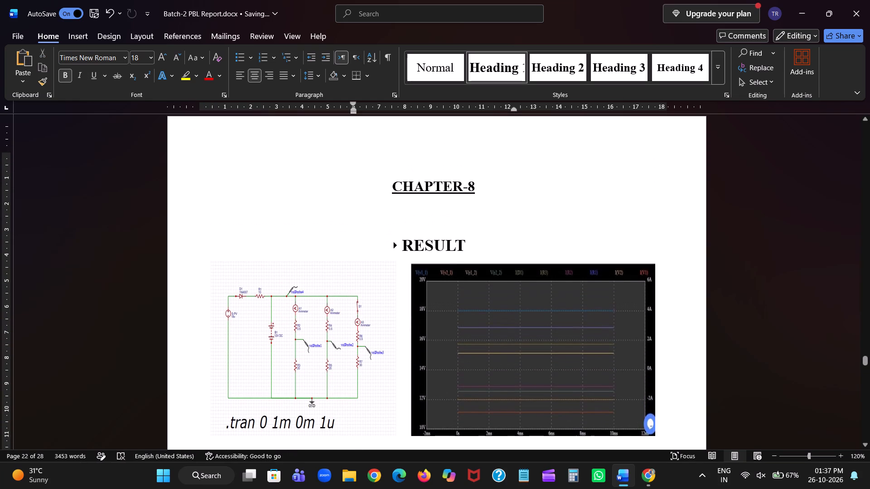
left_click(470, 184)
key("Right")
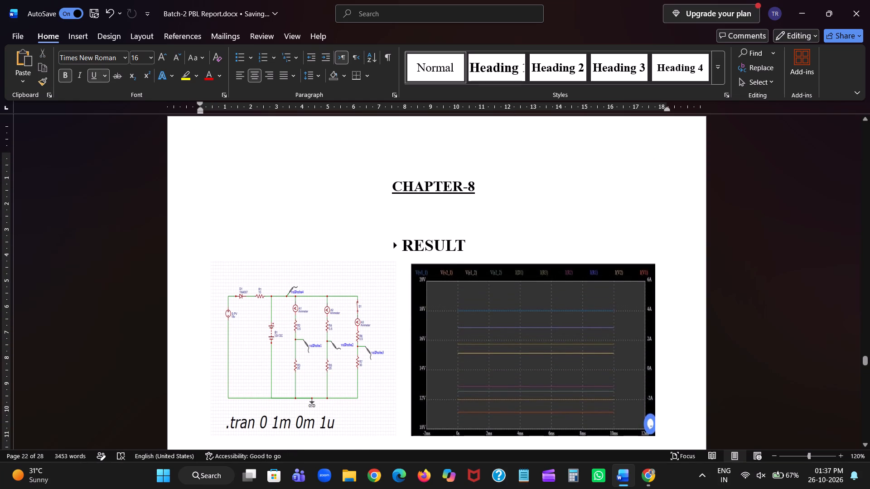
key("BackSpace")
key("5")
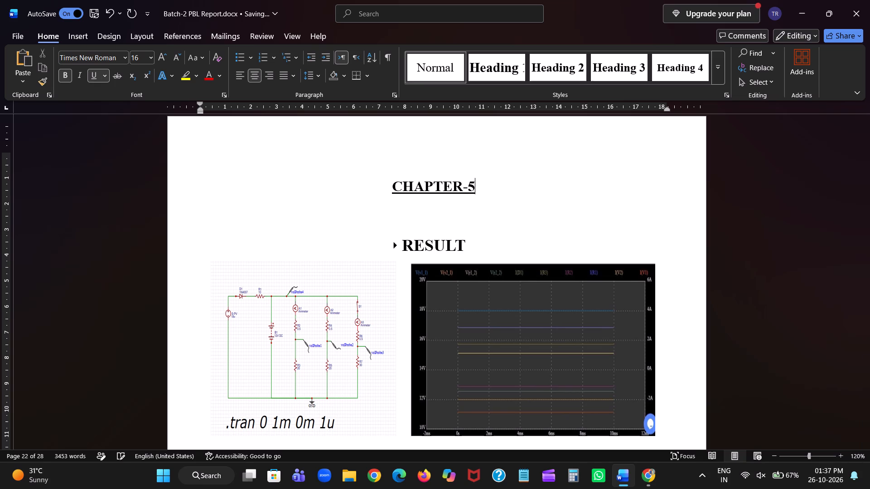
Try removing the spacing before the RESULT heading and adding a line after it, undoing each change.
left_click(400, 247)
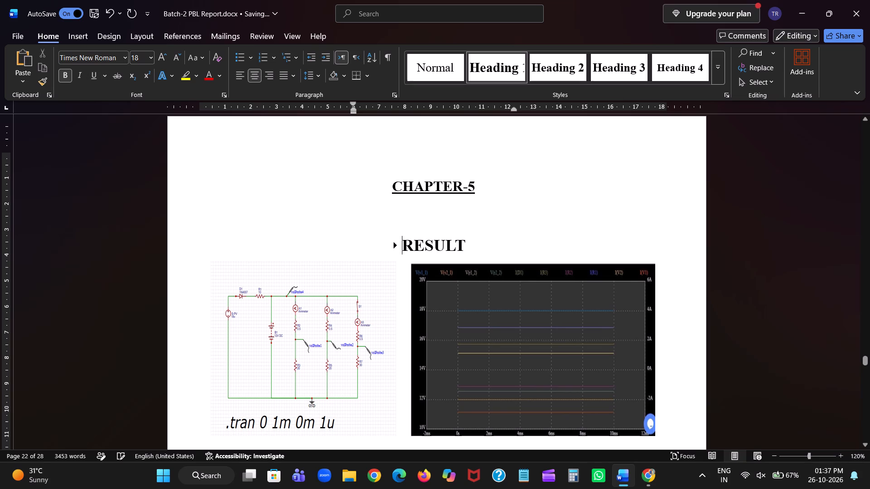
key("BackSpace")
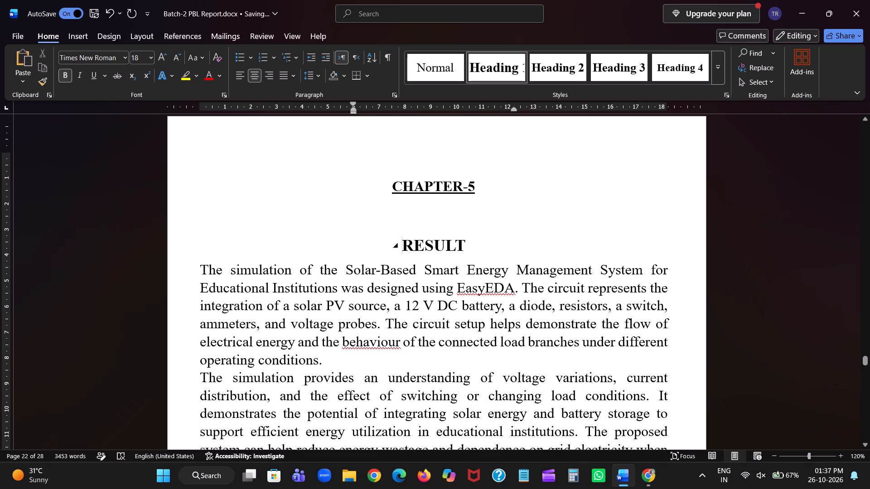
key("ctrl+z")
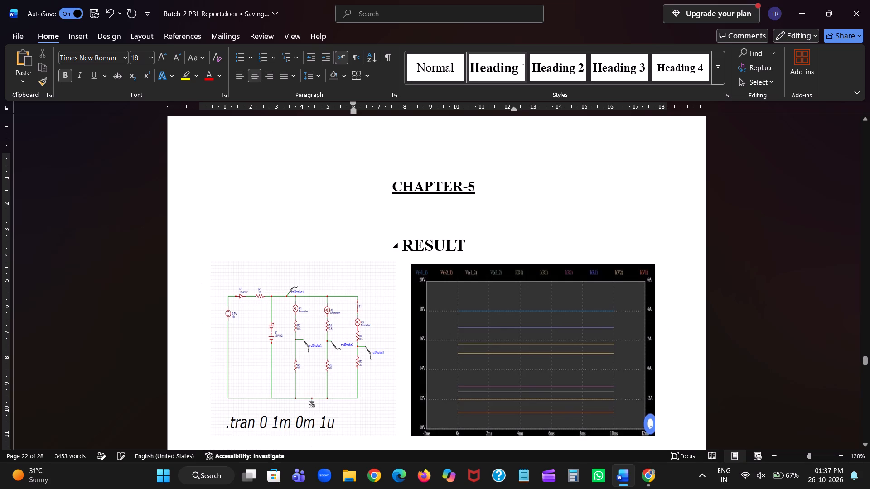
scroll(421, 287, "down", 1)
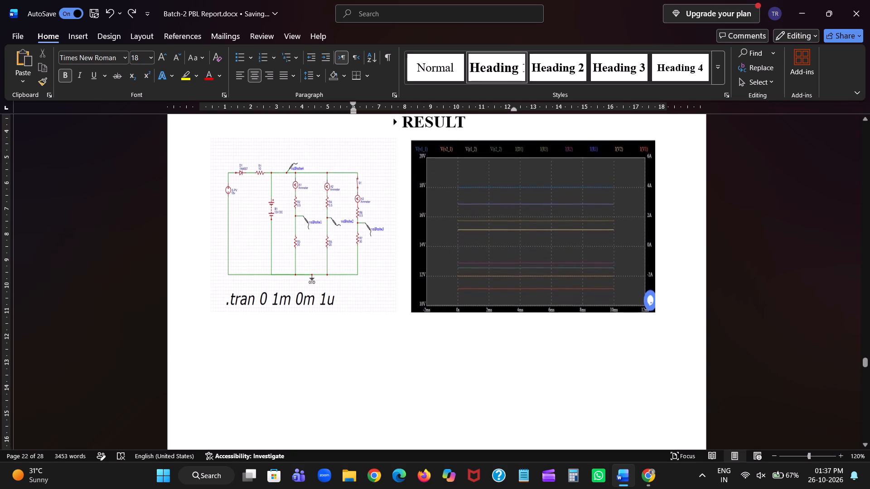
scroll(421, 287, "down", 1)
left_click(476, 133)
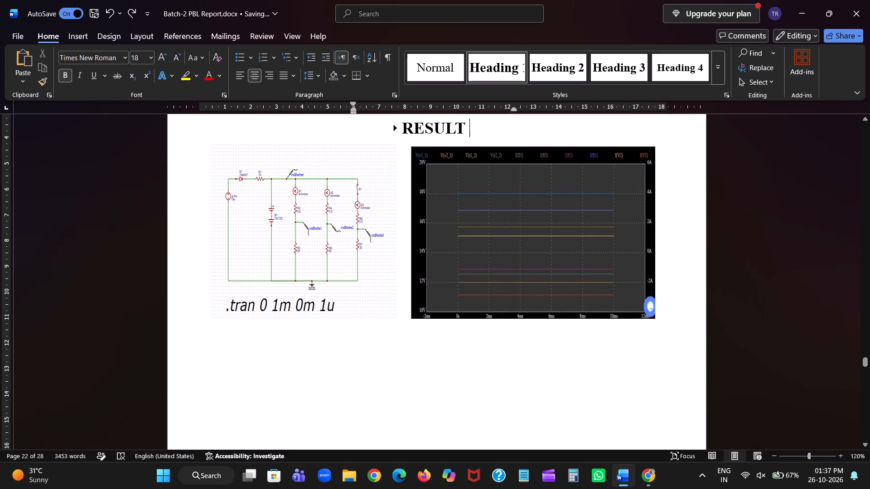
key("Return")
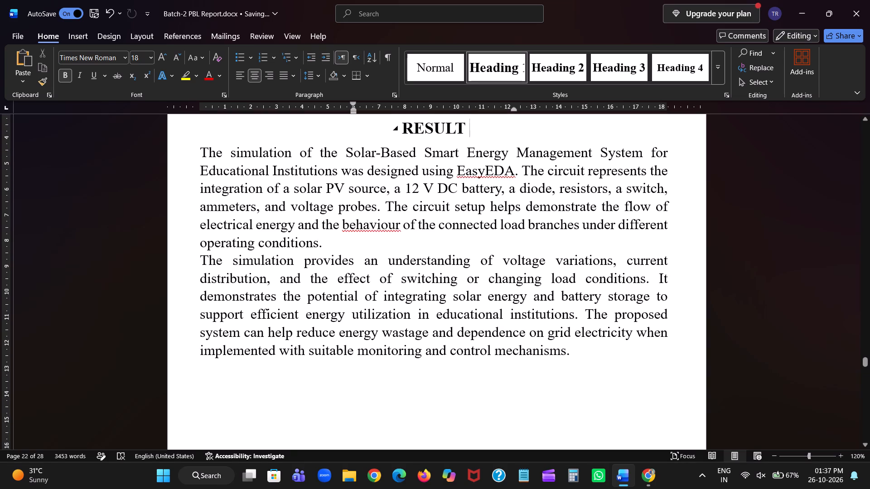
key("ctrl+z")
Delete the CHAPTER-9 line above the ADVANTAGES heading.
scroll(476, 133, "down", 1)
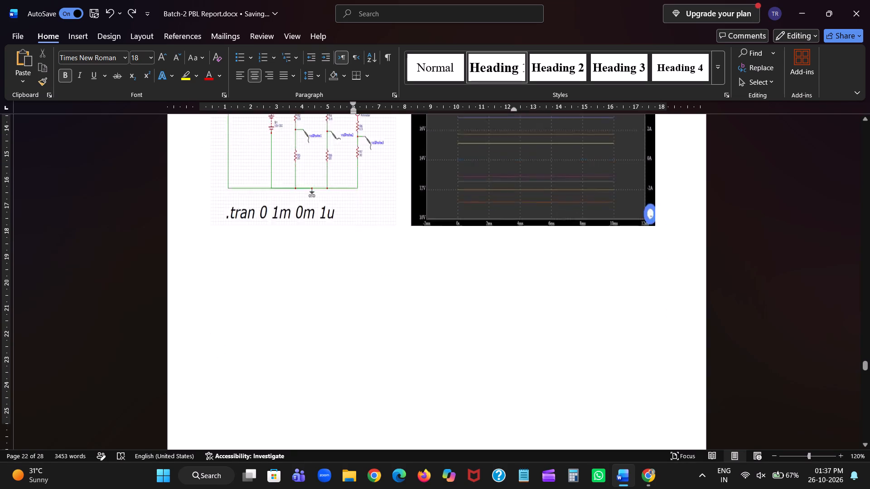
scroll(476, 133, "down", 3)
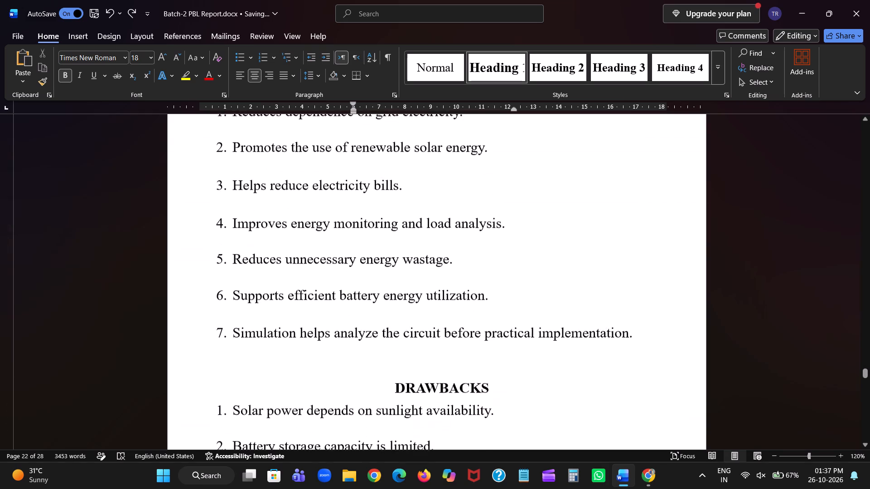
scroll(476, 133, "down", 1)
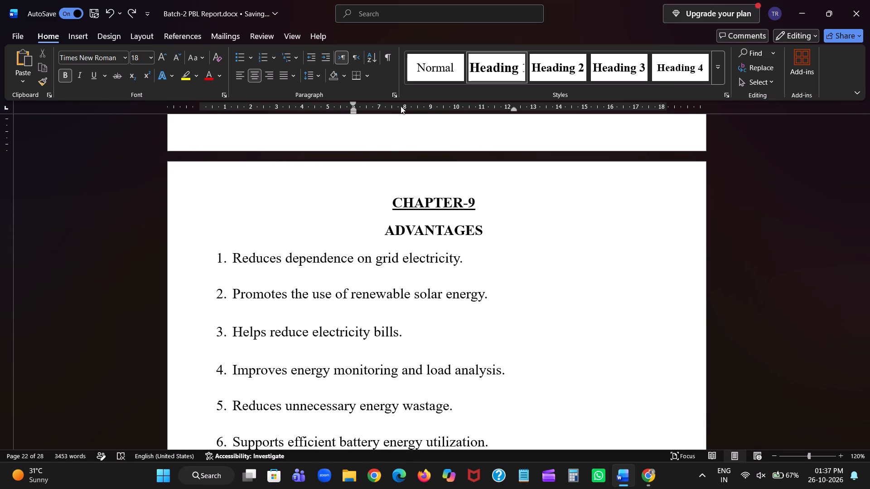
left_click(394, 204)
left_click_drag(394, 204, 437, 204)
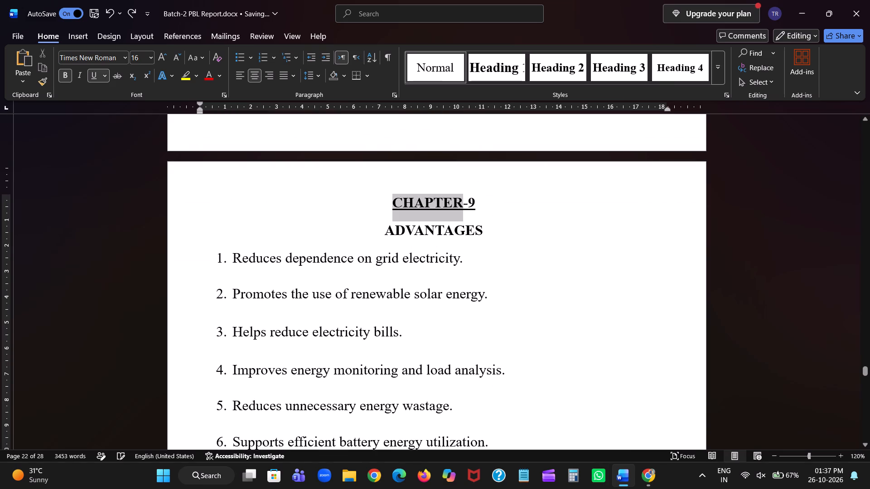
left_click_drag(437, 204, 484, 202)
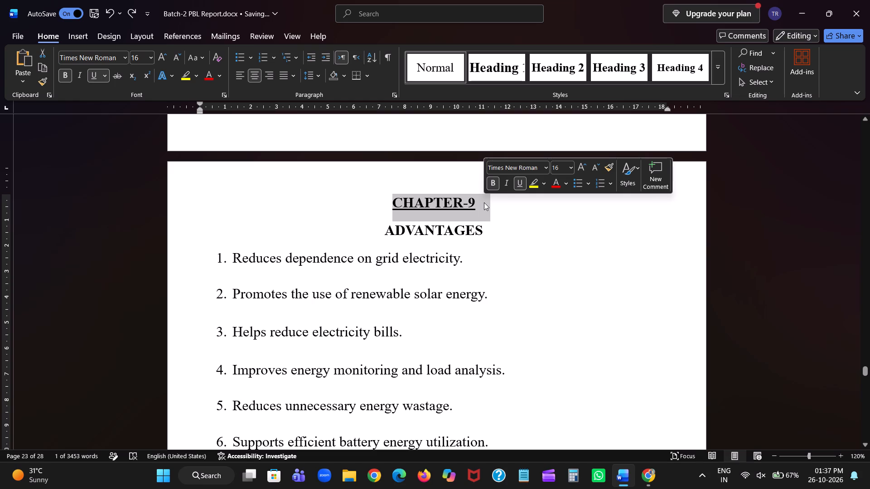
key("BackSpace")
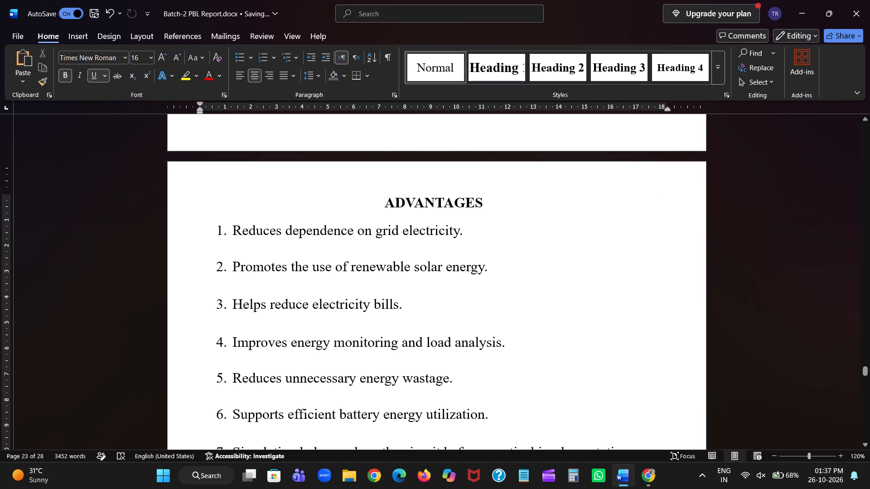
Prefix the ADVANTAGES heading with the number 5.1 and remove the number's underline.
type("5.1")
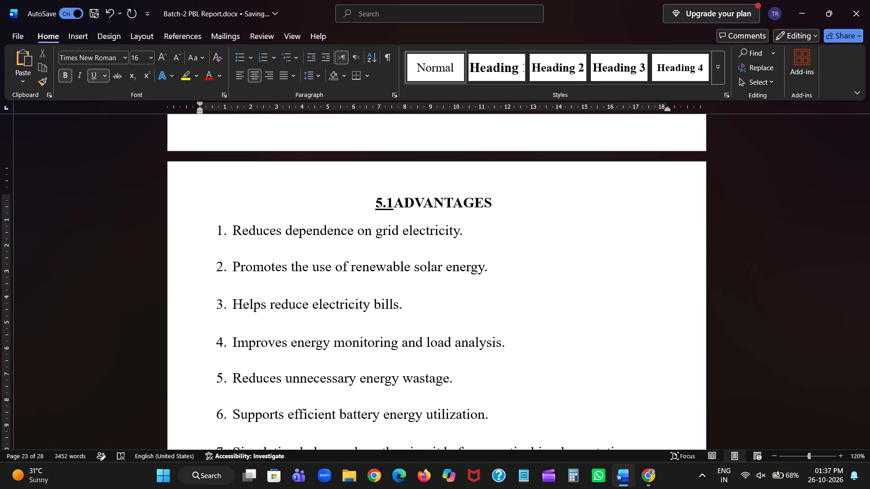
left_click(98, 74)
key("BackSpace")
key("BackSpace")
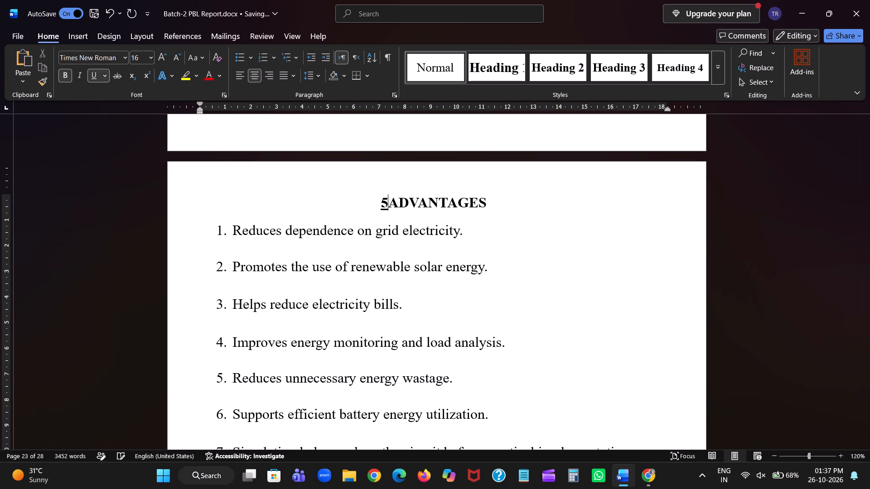
key("BackSpace")
type("5.1")
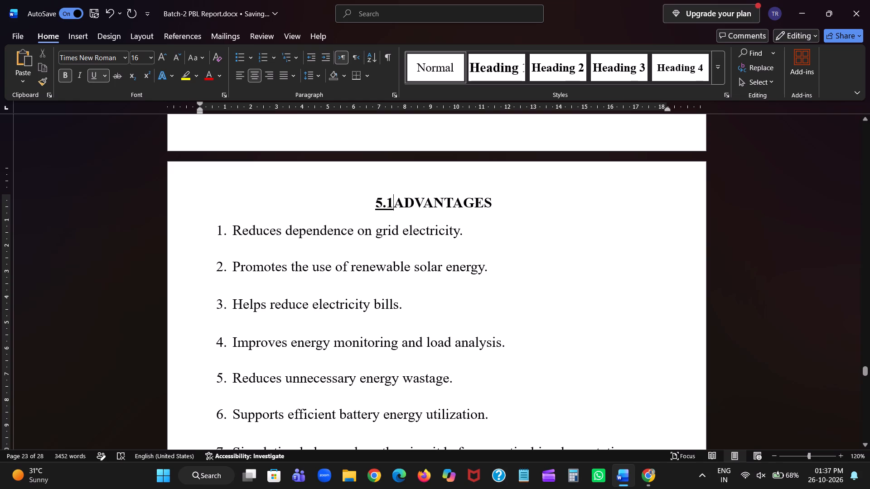
left_click(376, 197)
left_click_drag(376, 197, 467, 195)
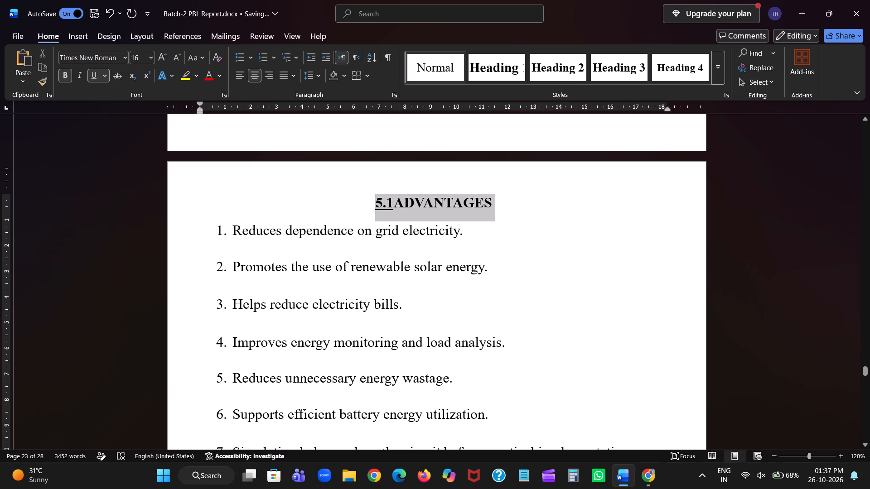
left_click_drag(467, 195, 478, 193)
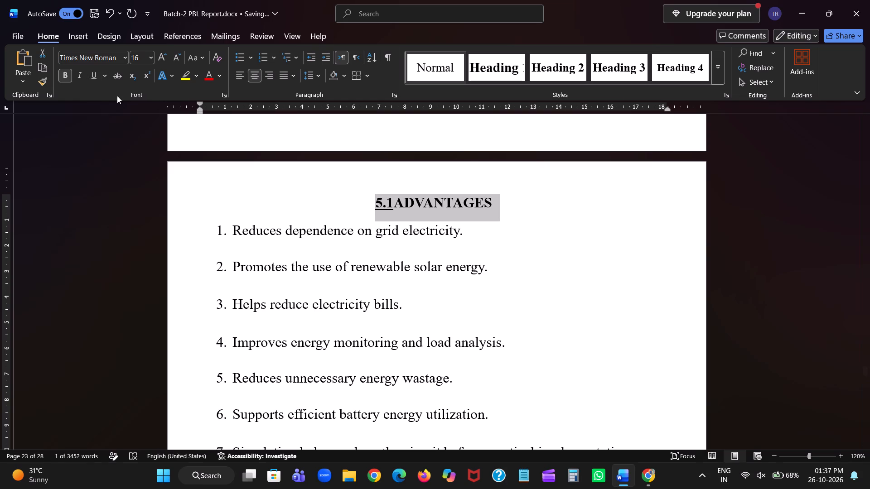
left_click(94, 77)
left_click(517, 230)
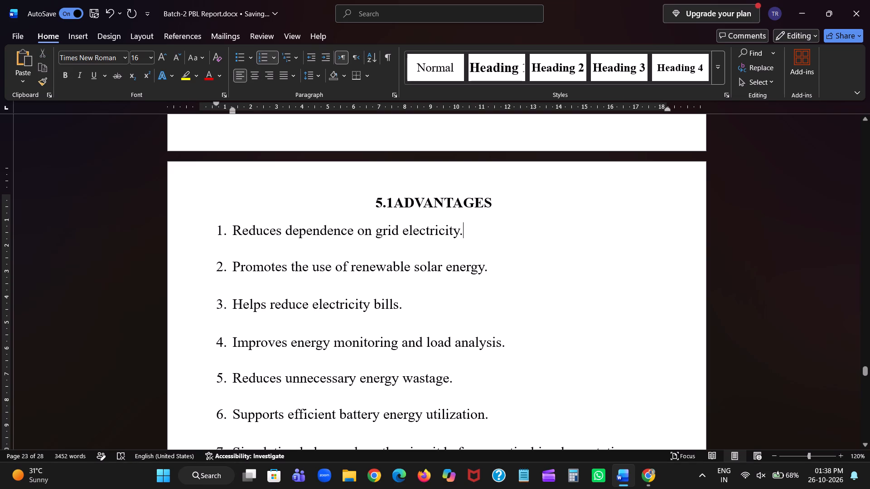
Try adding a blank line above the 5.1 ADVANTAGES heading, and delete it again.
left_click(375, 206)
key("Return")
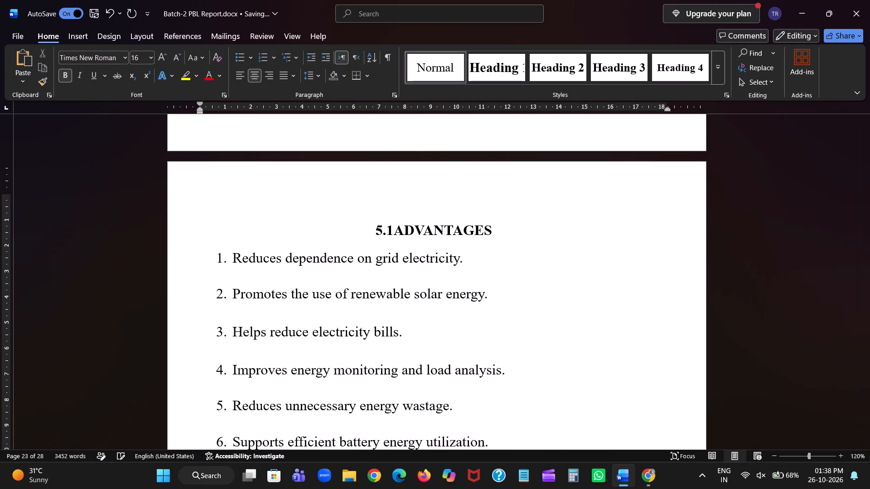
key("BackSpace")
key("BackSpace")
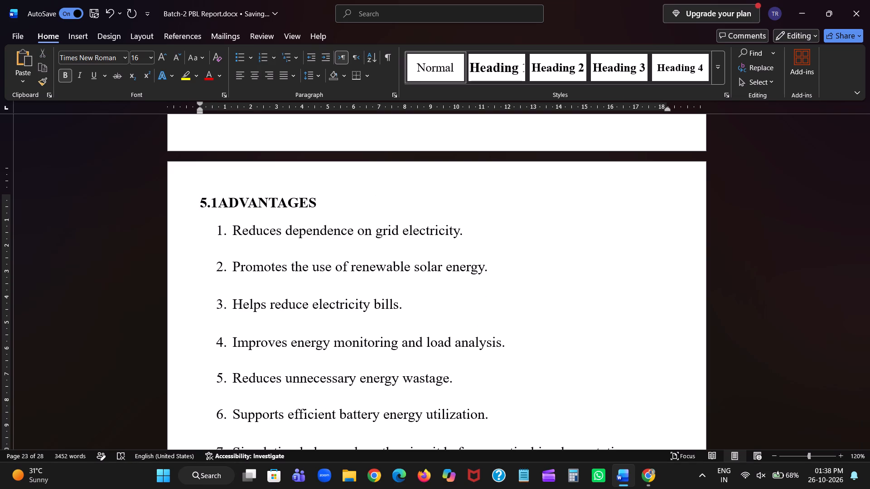
Compare the surrounding pages and centre the 5.1 ADVANTAGES heading.
scroll(375, 206, "down", 1)
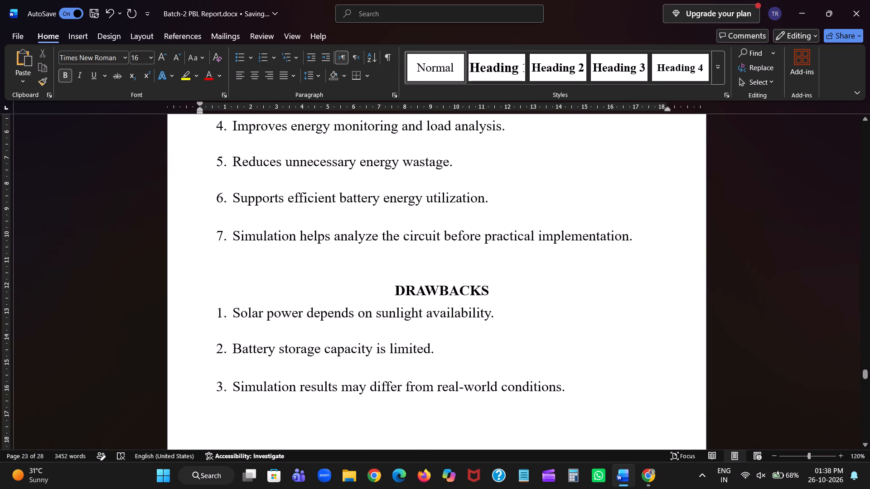
scroll(507, 251, "up", 1)
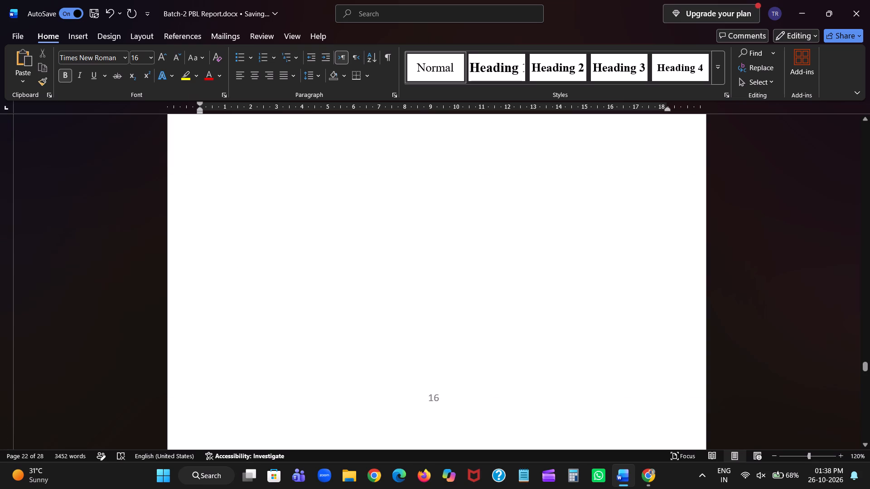
scroll(507, 251, "up", 3)
scroll(507, 251, "down", 1)
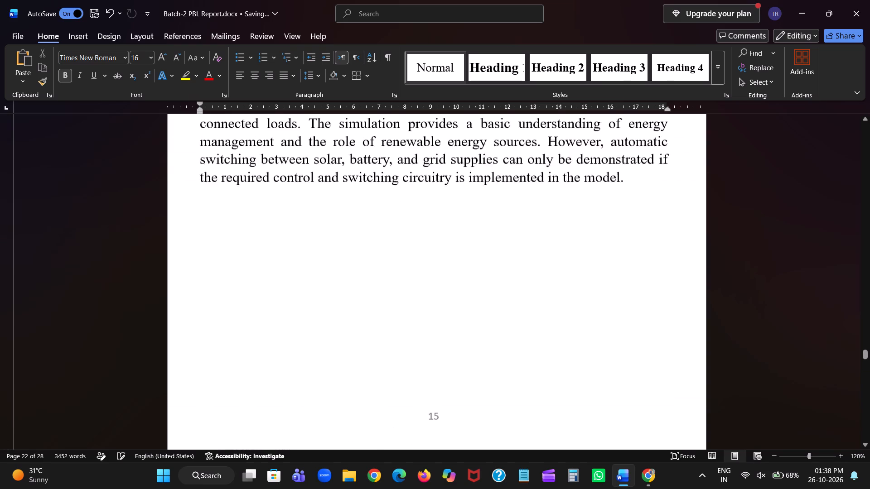
scroll(507, 251, "down", 1)
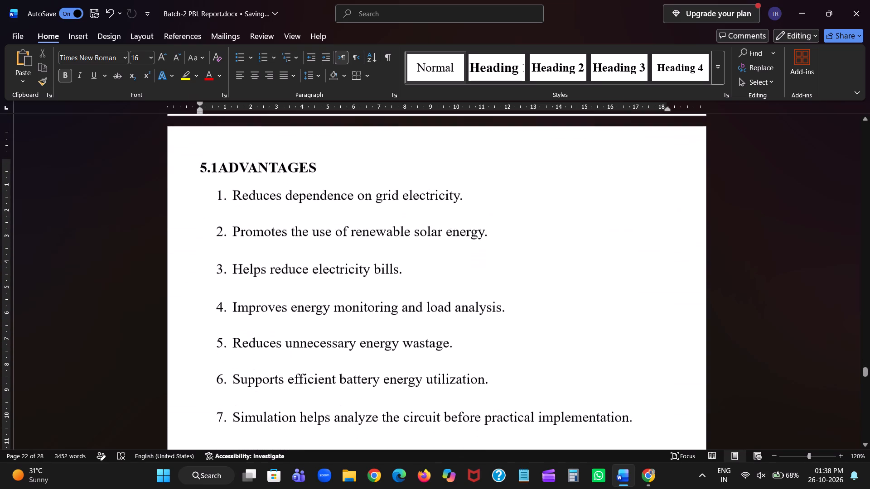
scroll(507, 251, "up", 1)
scroll(507, 251, "down", 1)
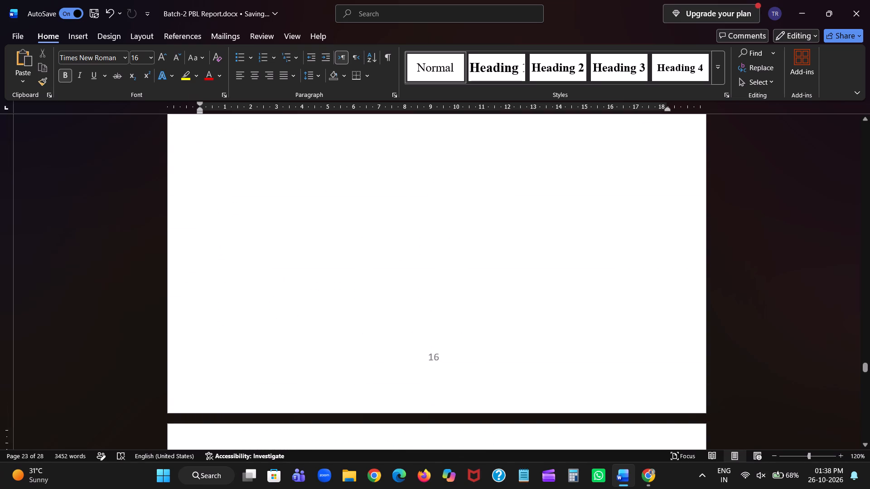
scroll(507, 251, "down", 1)
left_click_drag(328, 329, 169, 326)
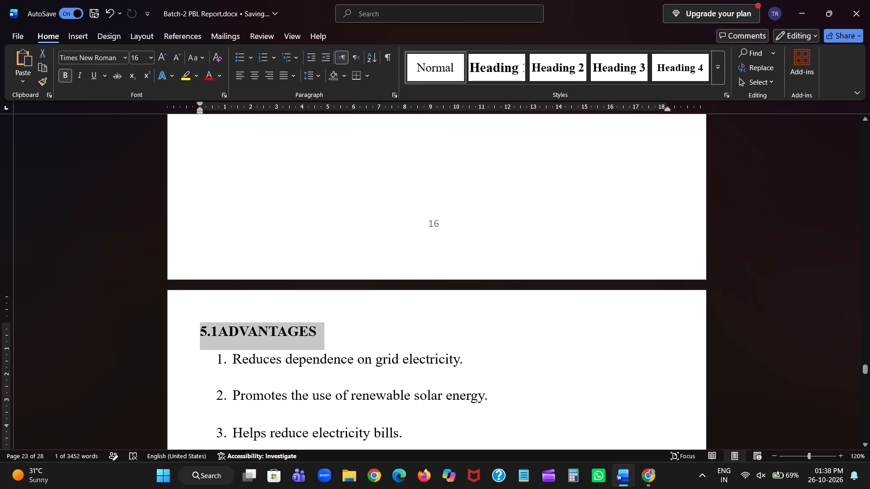
key("ctrl+e")
Centre the 4.1 WORKING heading on the page after the Chapter-4 circuit diagram.
scroll(169, 326, "up", 1)
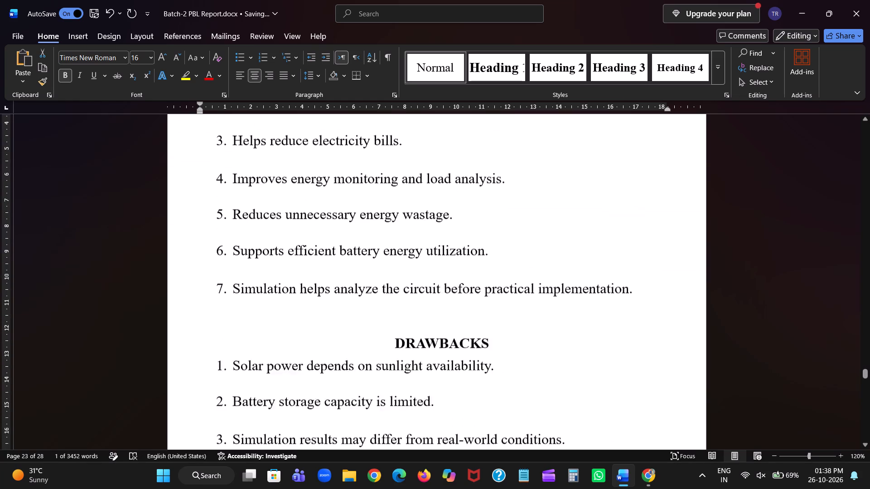
scroll(169, 326, "up", 1)
scroll(169, 326, "down", 1)
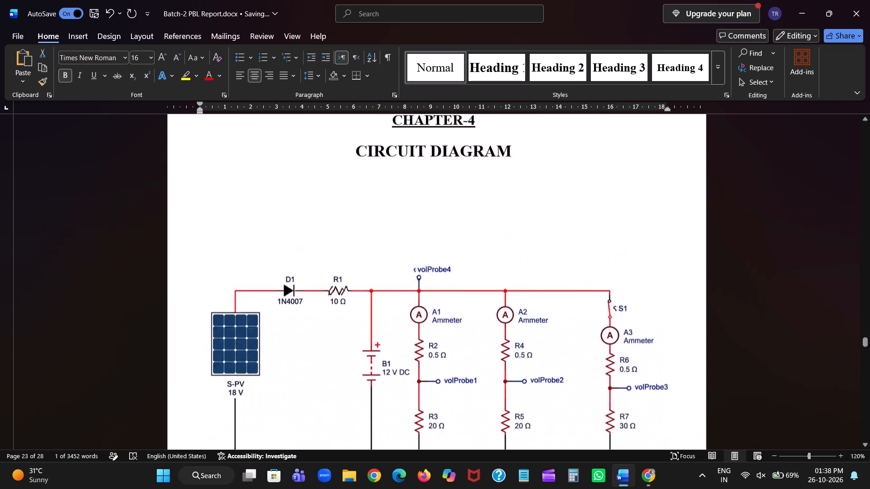
scroll(169, 326, "down", 1)
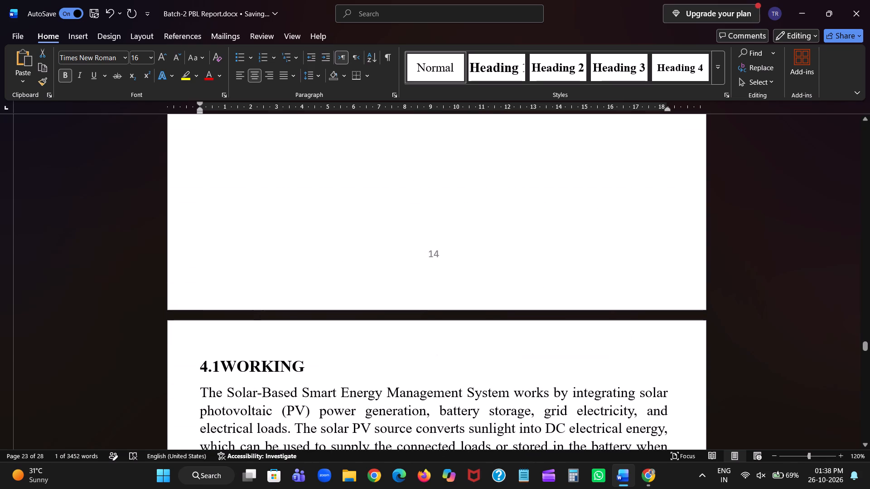
scroll(169, 326, "down", 1)
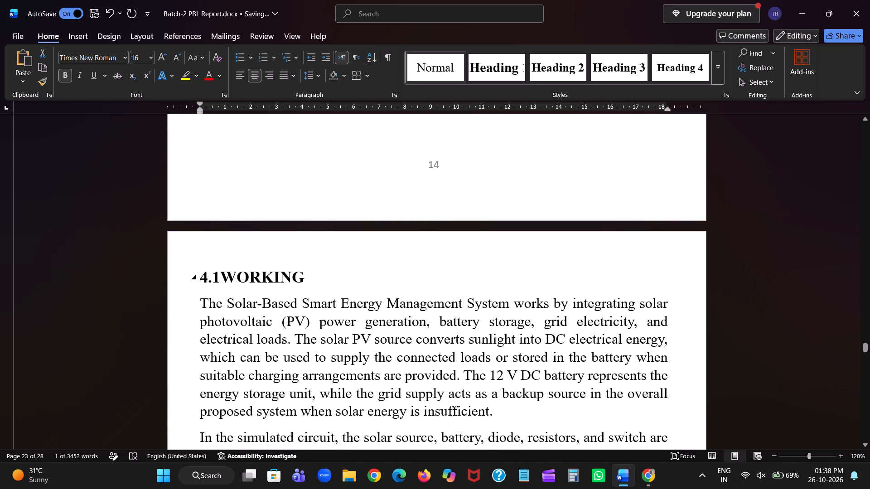
left_click_drag(311, 279, 190, 276)
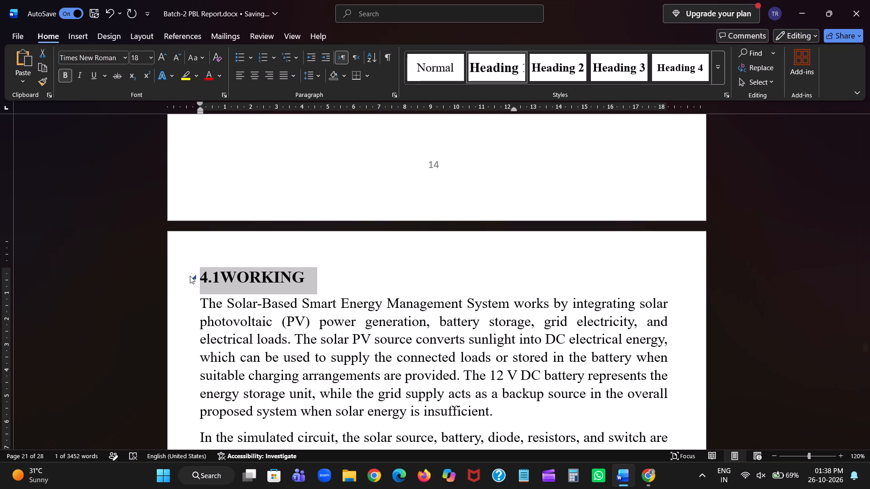
key("ctrl+e")
Examine the heading placement on the Chapter-3 component pages and the Chapter-4 pages.
scroll(190, 276, "up", 1)
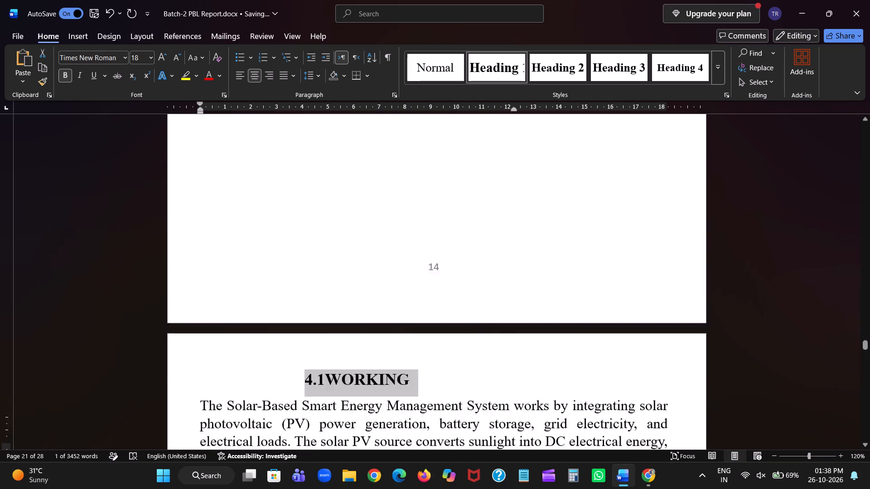
scroll(190, 276, "up", 4)
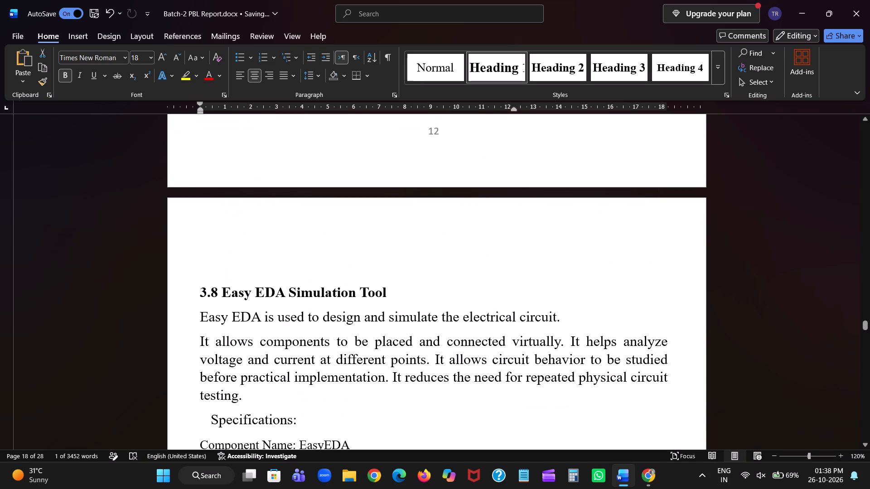
scroll(190, 276, "up", 2)
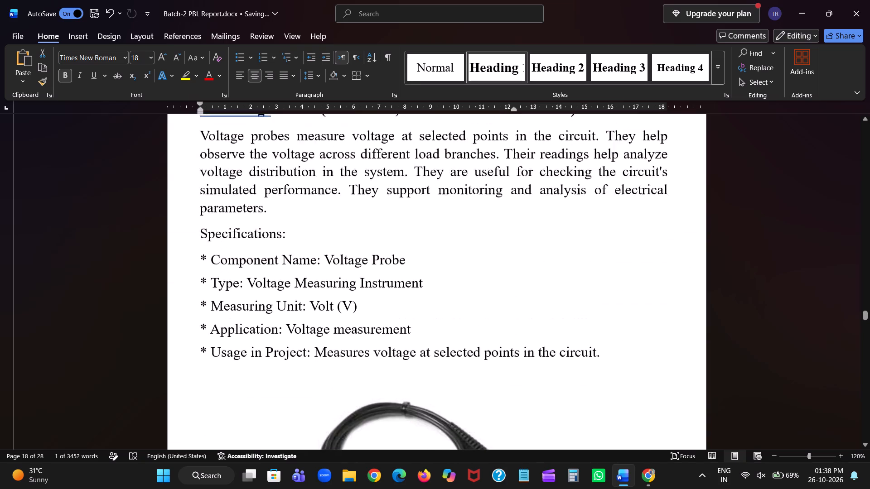
scroll(190, 276, "up", 1)
scroll(190, 276, "down", 1)
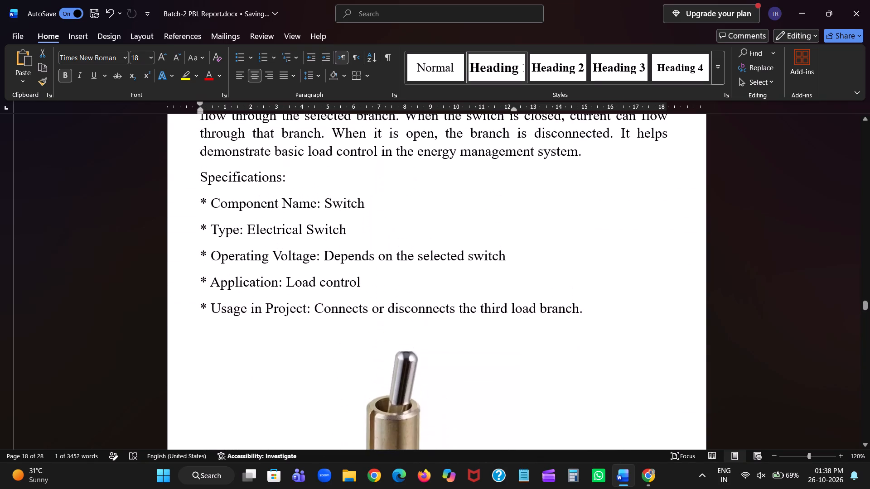
scroll(190, 276, "down", 2)
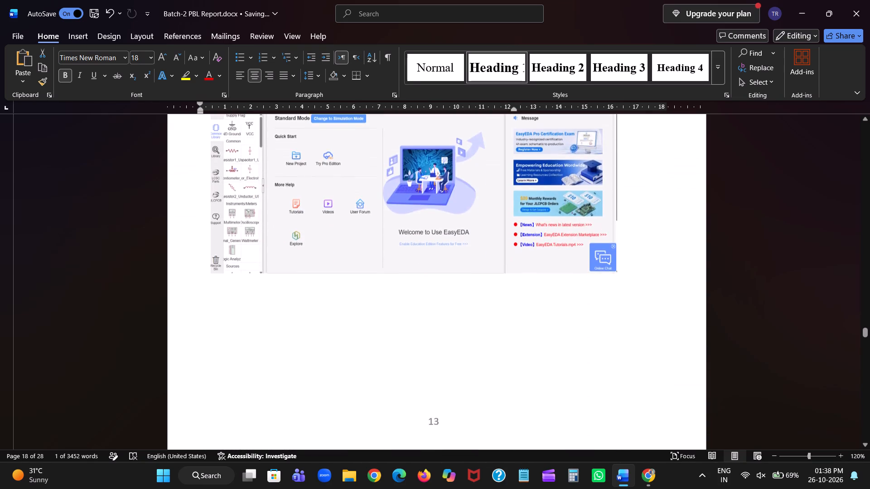
scroll(190, 276, "down", 2)
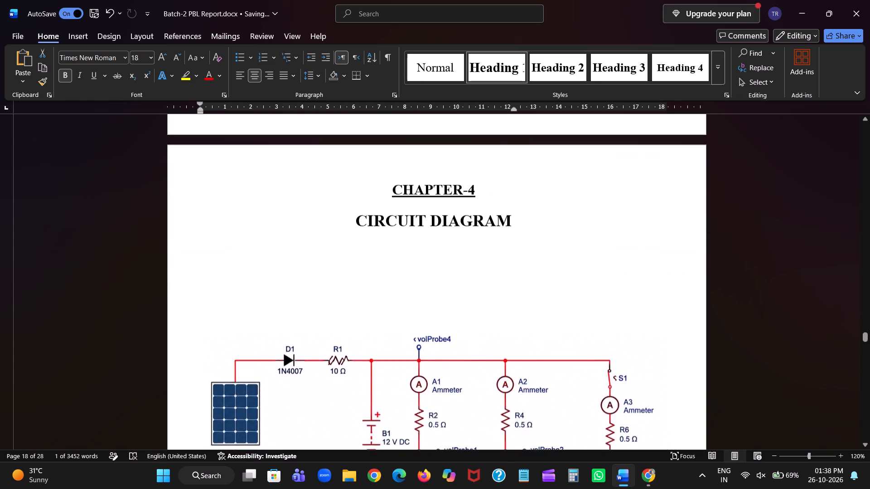
scroll(190, 276, "down", 1)
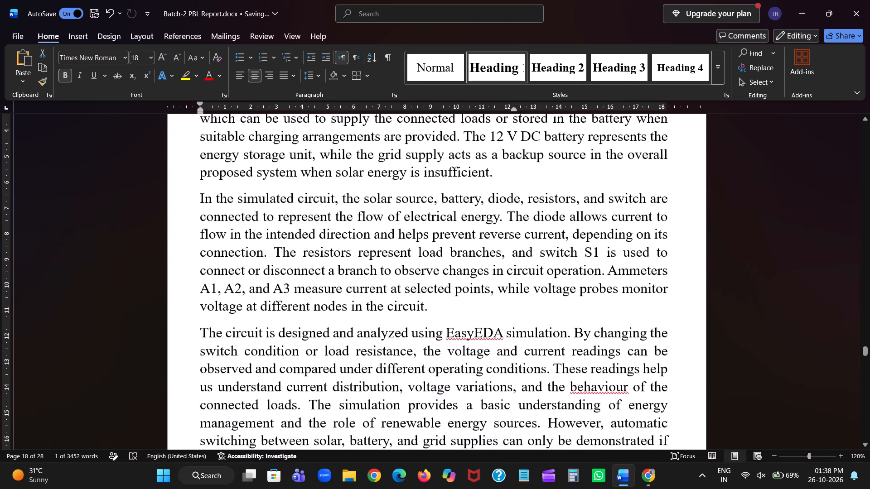
scroll(190, 276, "down", 1)
Insert spaces before the 4.1 WORKING heading to shift it closer to the page centre.
left_click(265, 203)
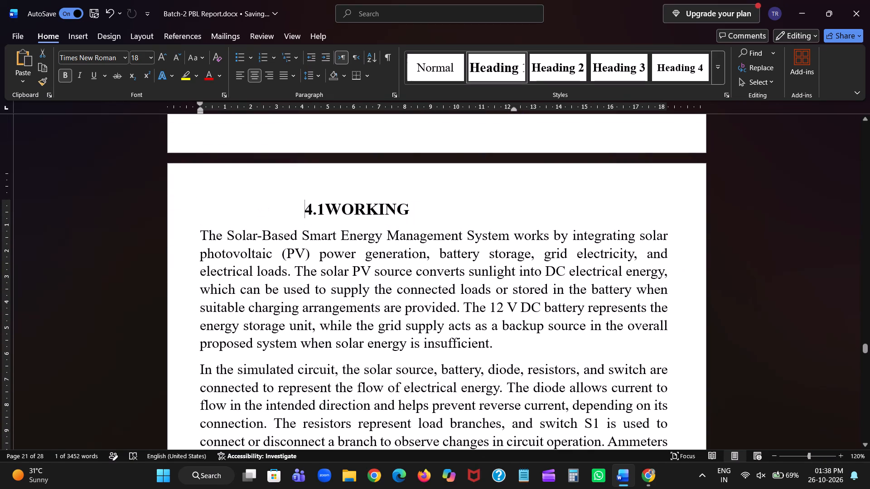
key("space")
key("space")
key("space")
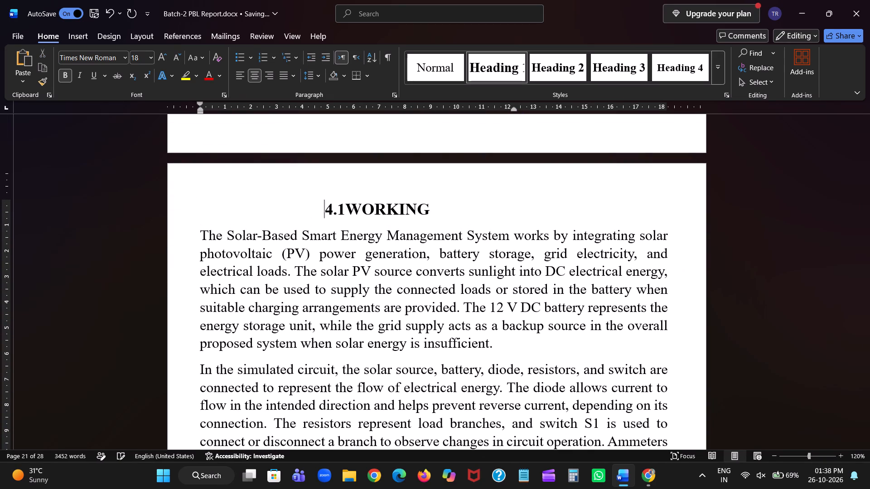
key("space")
key("space")
key("space")
key("space")
key("space")
key("space")
key("space")
key("space")
key("space")
key("space")
key("space")
key("space")
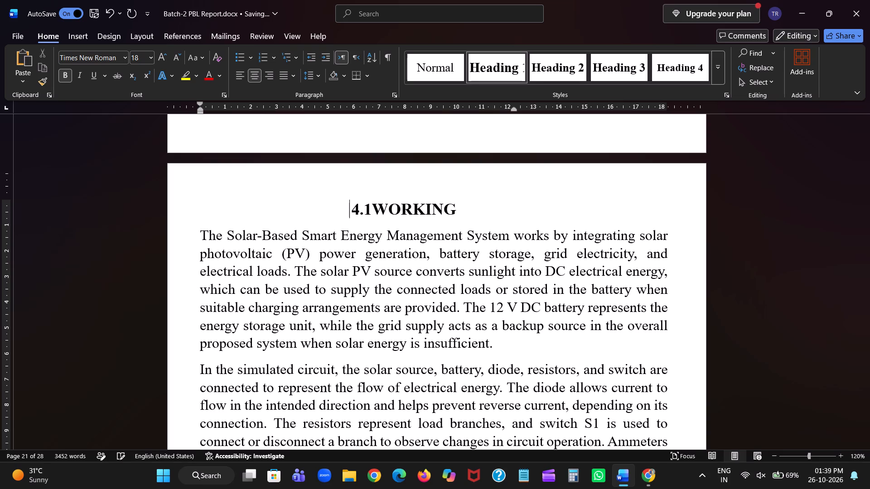
Review the report's headings and page layout from the Chapter-3 components through the results, advantages, applications, conclusion and future scope.
scroll(279, 202, "down", 3)
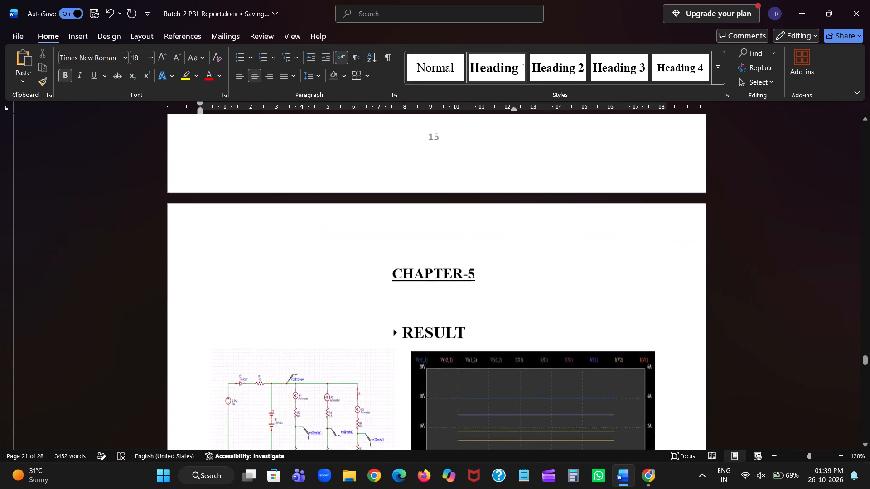
scroll(279, 202, "down", 3)
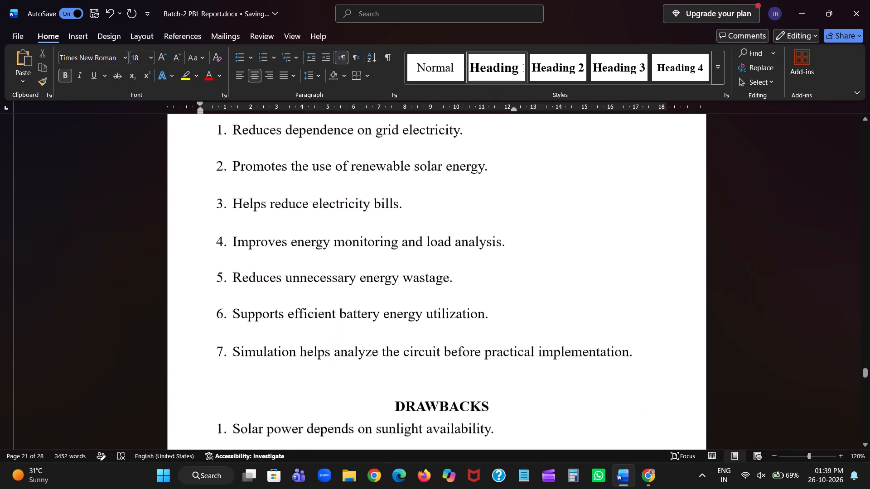
scroll(279, 202, "down", 1)
scroll(279, 202, "up", 2)
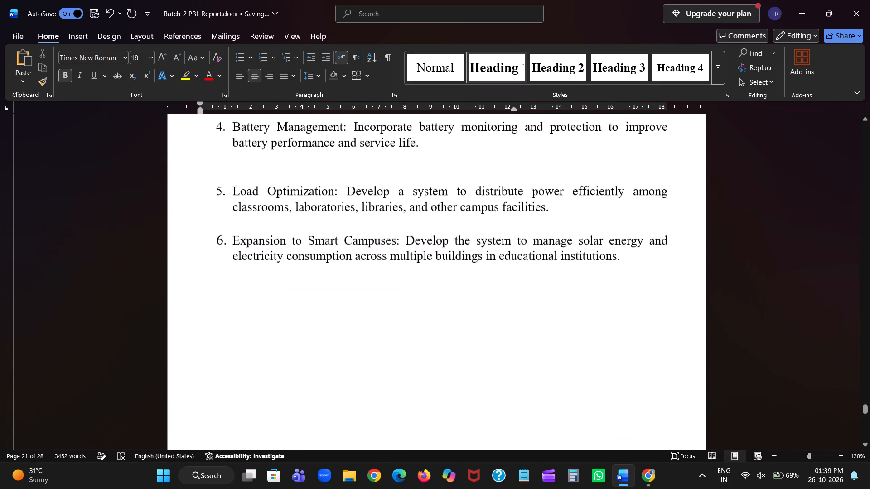
scroll(279, 202, "up", 3)
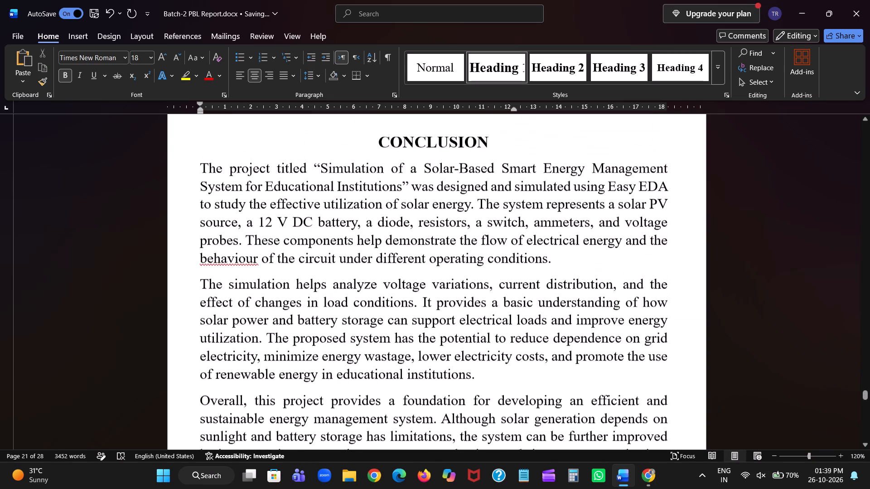
scroll(279, 202, "up", 2)
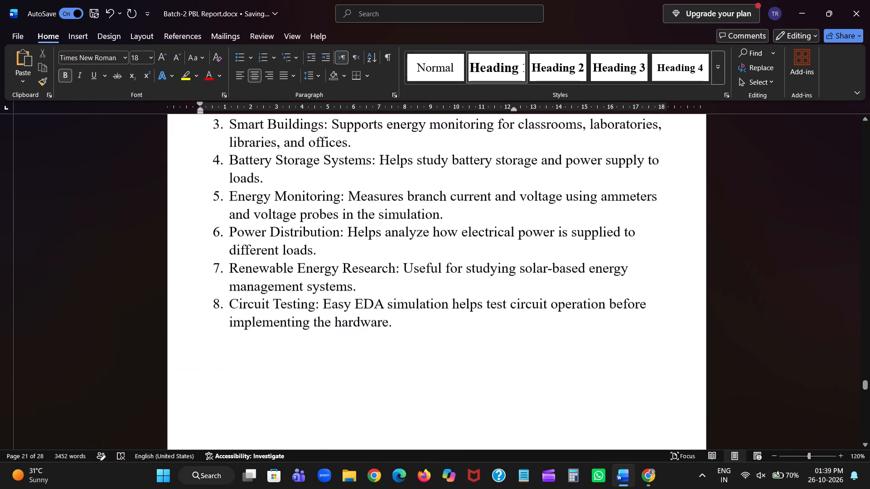
scroll(279, 202, "up", 2)
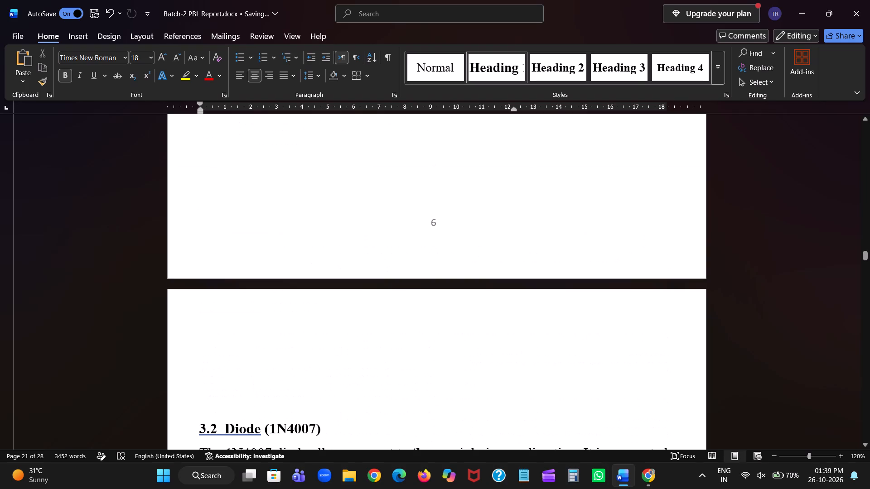
scroll(279, 202, "down", 1)
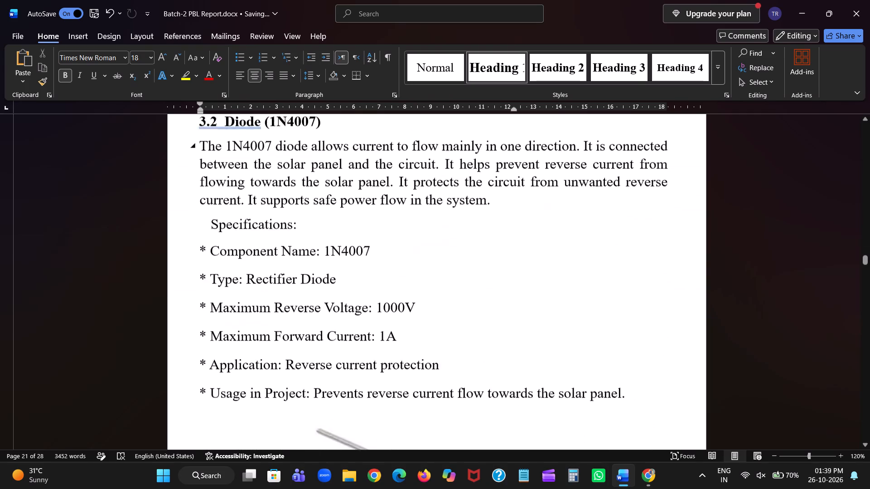
scroll(279, 202, "down", 4)
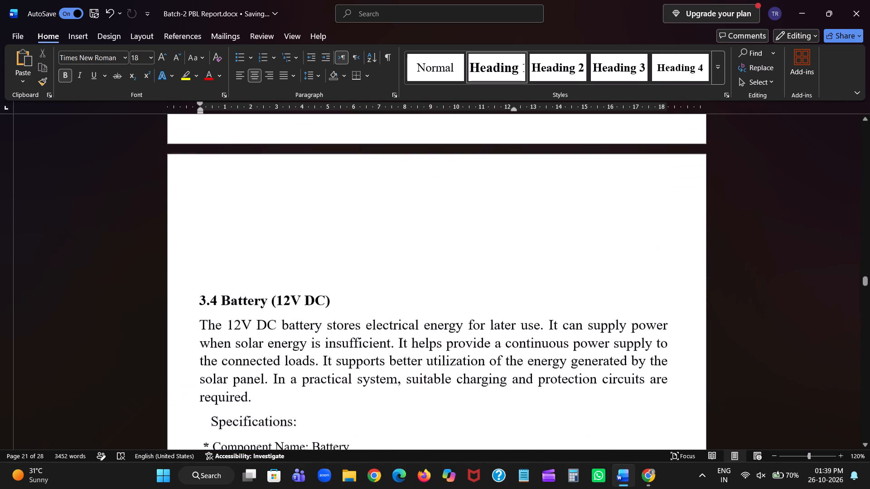
scroll(279, 202, "down", 3)
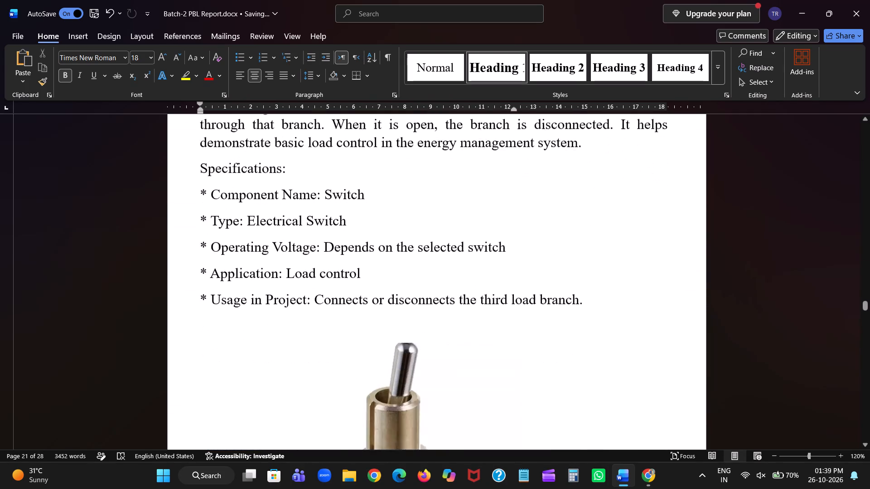
scroll(279, 202, "down", 4)
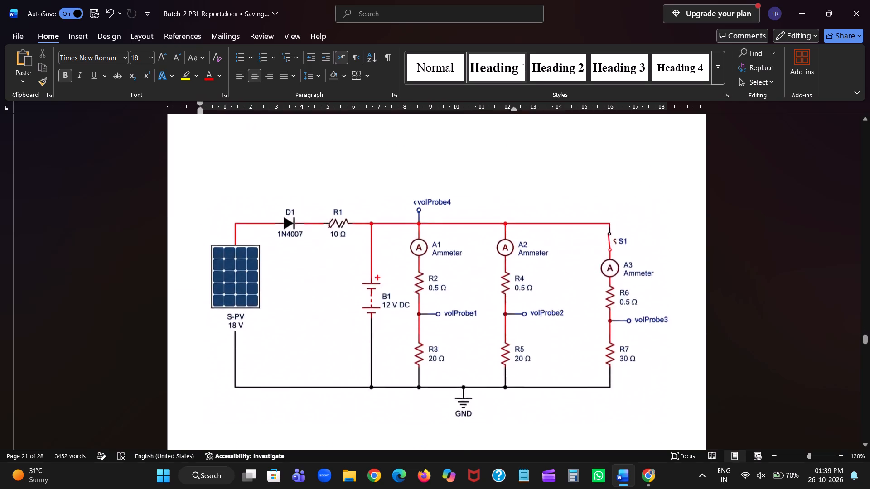
scroll(281, 184, "down", 2)
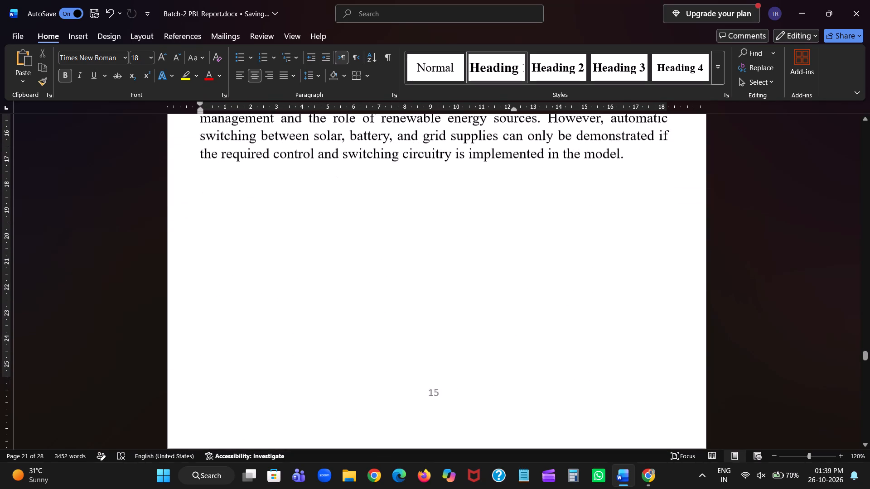
scroll(281, 184, "down", 2)
Delete the blank line between the CHAPTER-5 and RESULT headings.
scroll(281, 184, "up", 1)
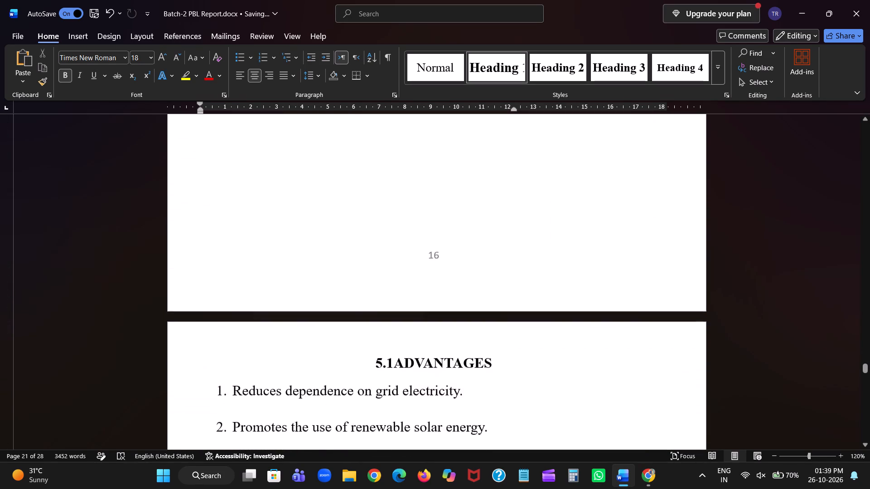
scroll(281, 184, "up", 1)
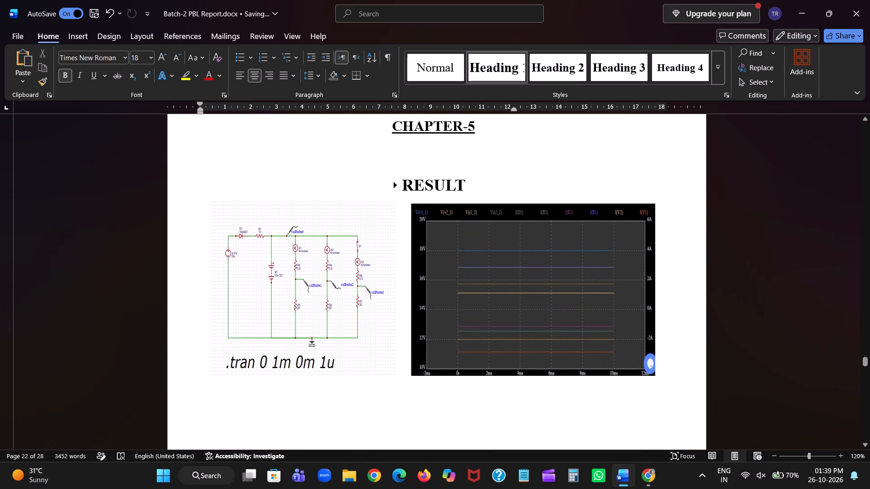
left_click_drag(386, 183, 468, 192)
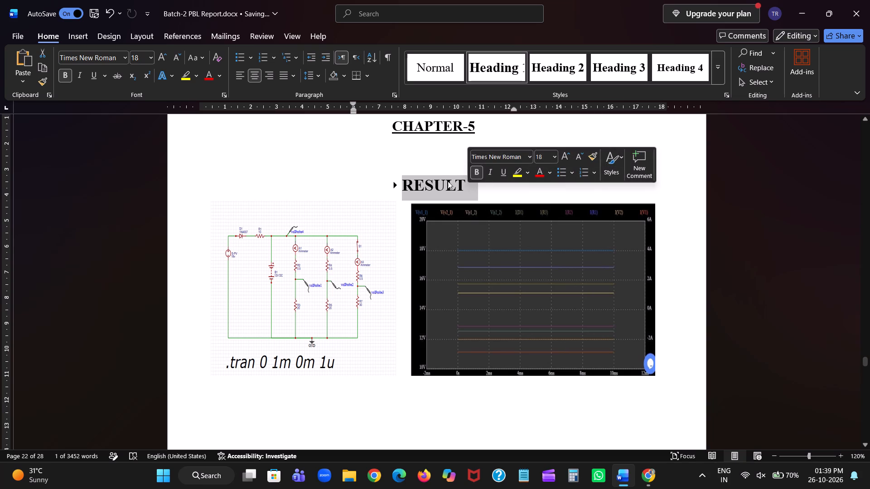
left_click(425, 160)
key("BackSpace")
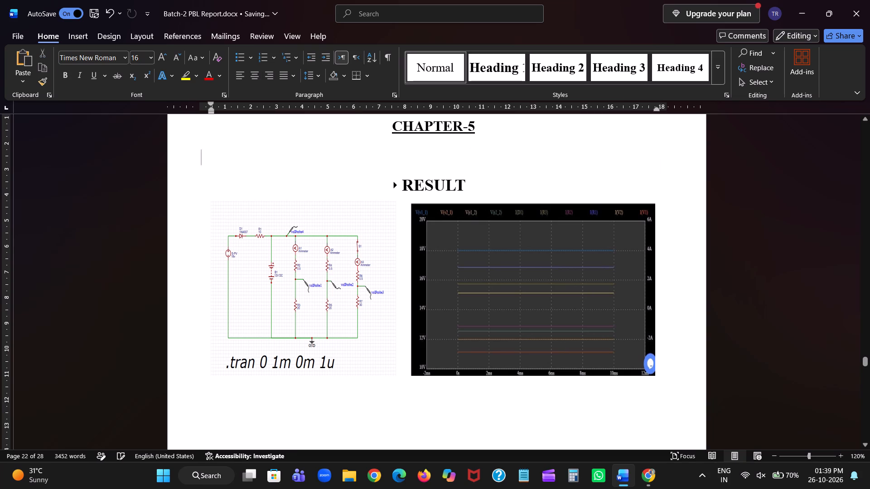
key("BackSpace")
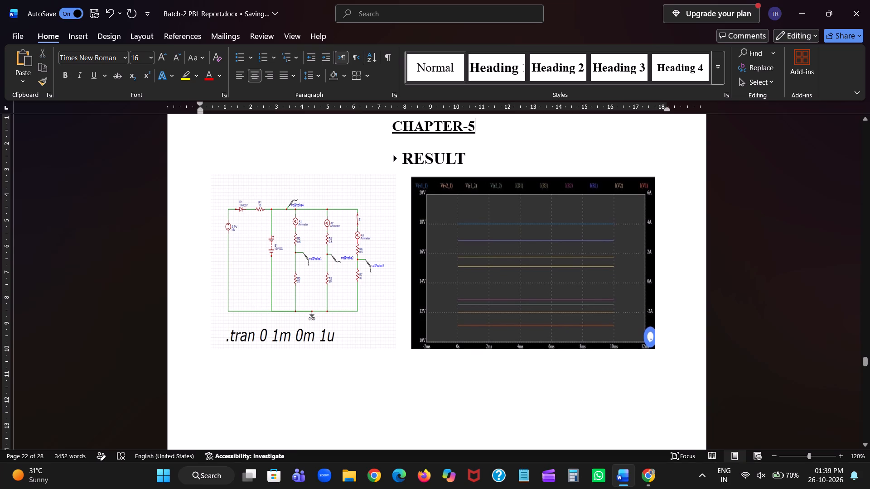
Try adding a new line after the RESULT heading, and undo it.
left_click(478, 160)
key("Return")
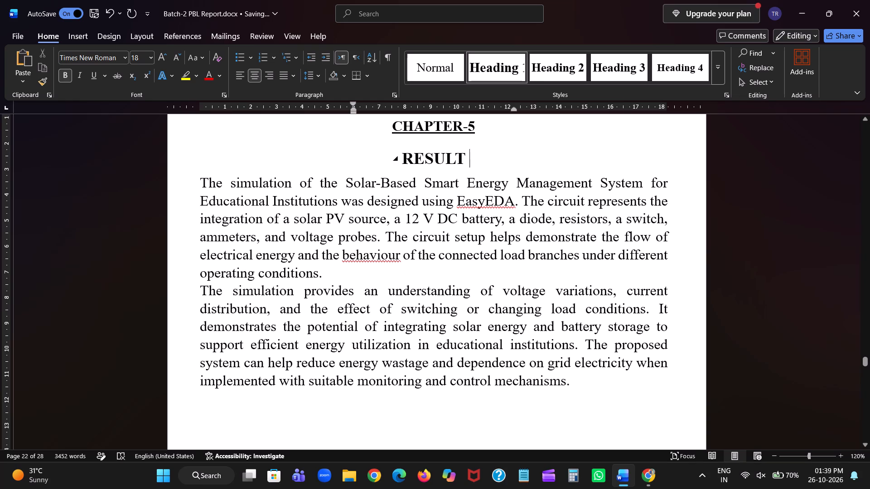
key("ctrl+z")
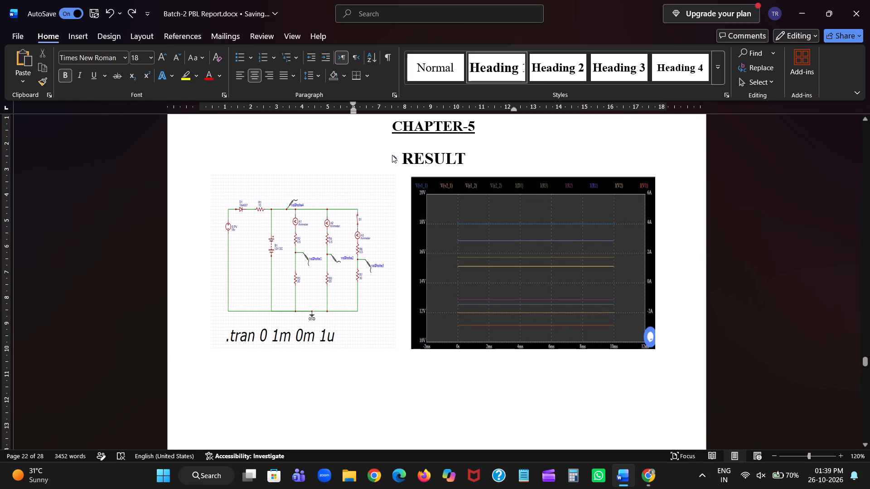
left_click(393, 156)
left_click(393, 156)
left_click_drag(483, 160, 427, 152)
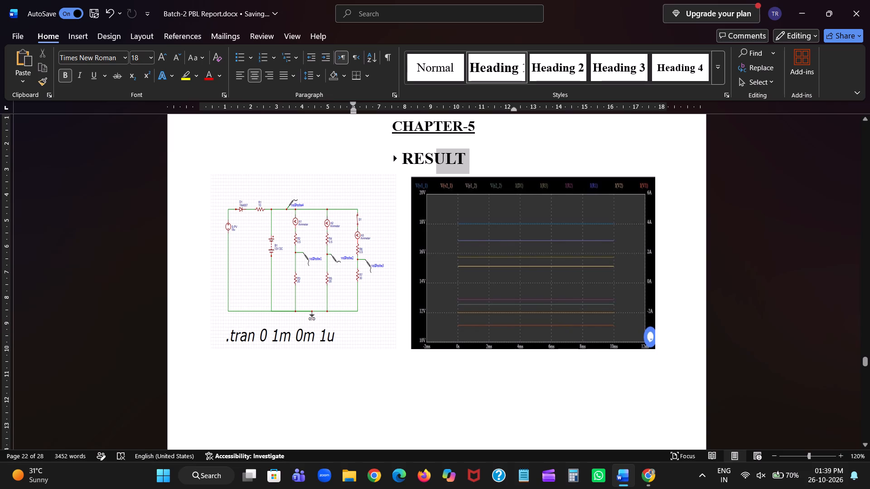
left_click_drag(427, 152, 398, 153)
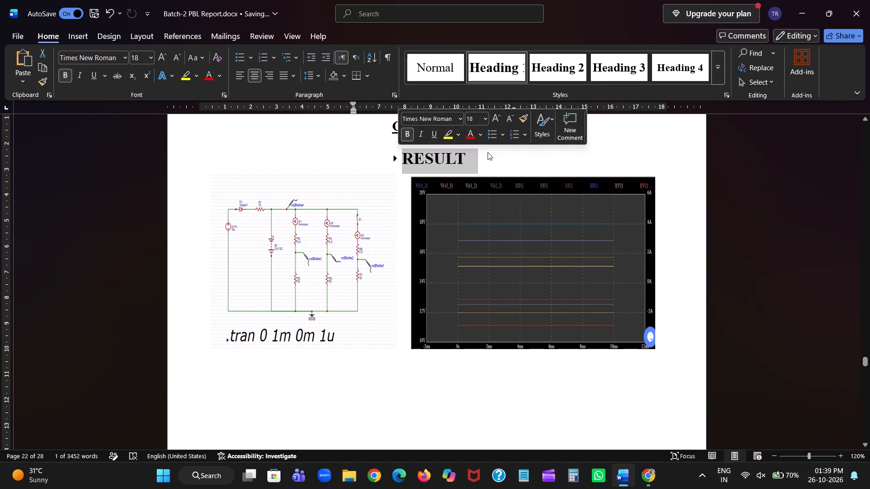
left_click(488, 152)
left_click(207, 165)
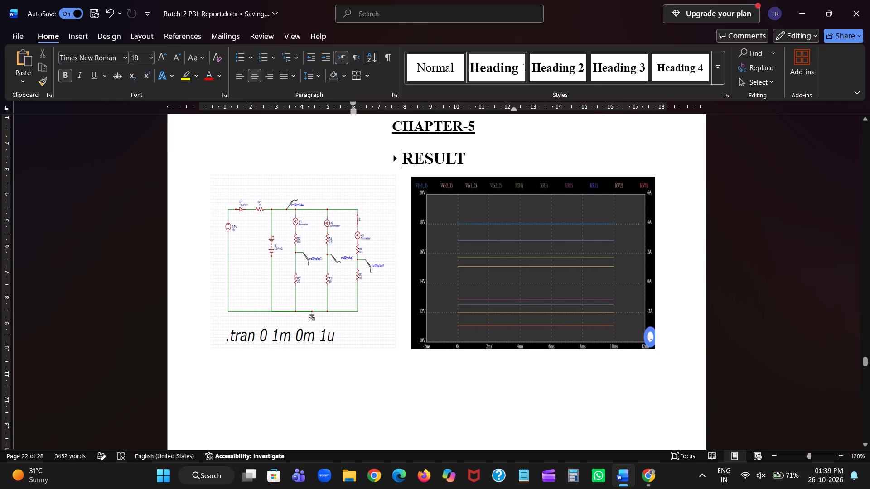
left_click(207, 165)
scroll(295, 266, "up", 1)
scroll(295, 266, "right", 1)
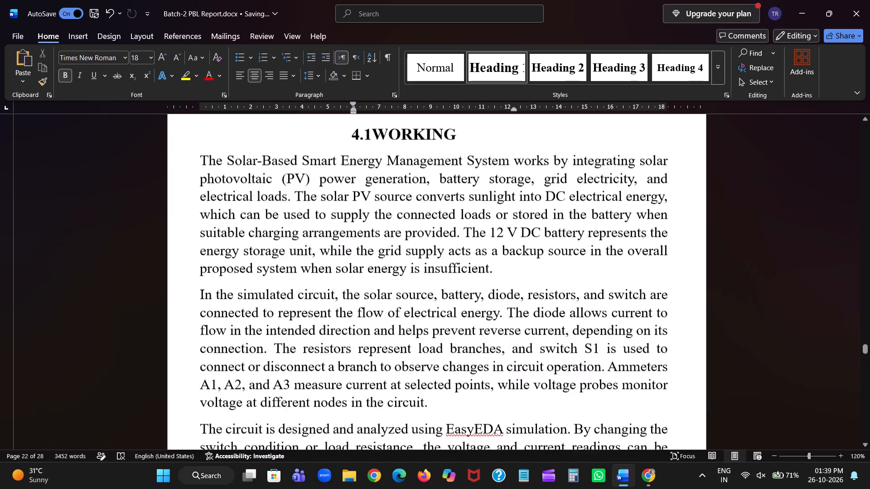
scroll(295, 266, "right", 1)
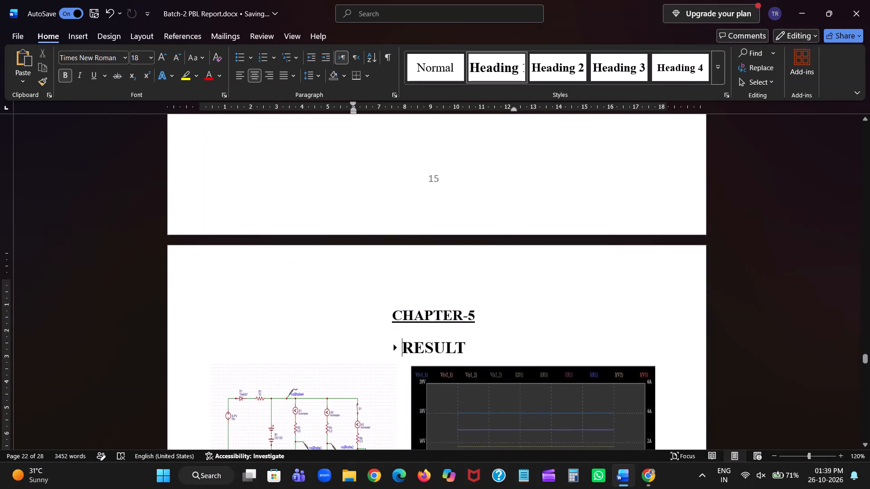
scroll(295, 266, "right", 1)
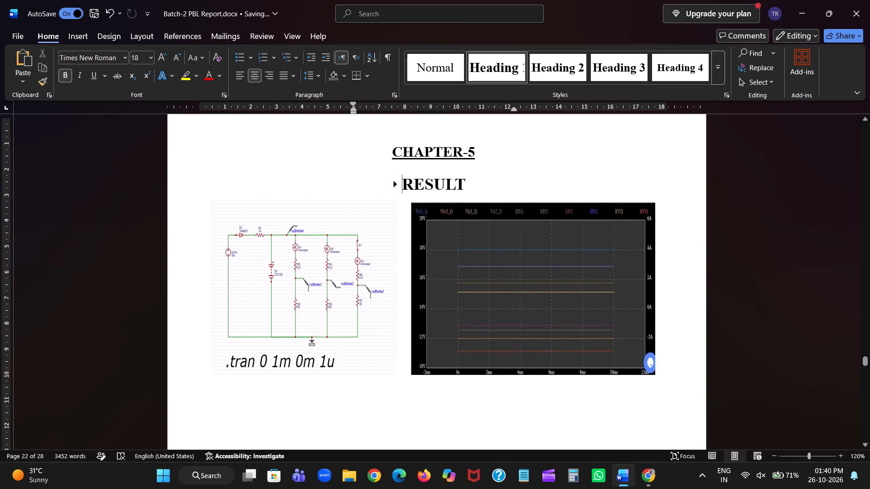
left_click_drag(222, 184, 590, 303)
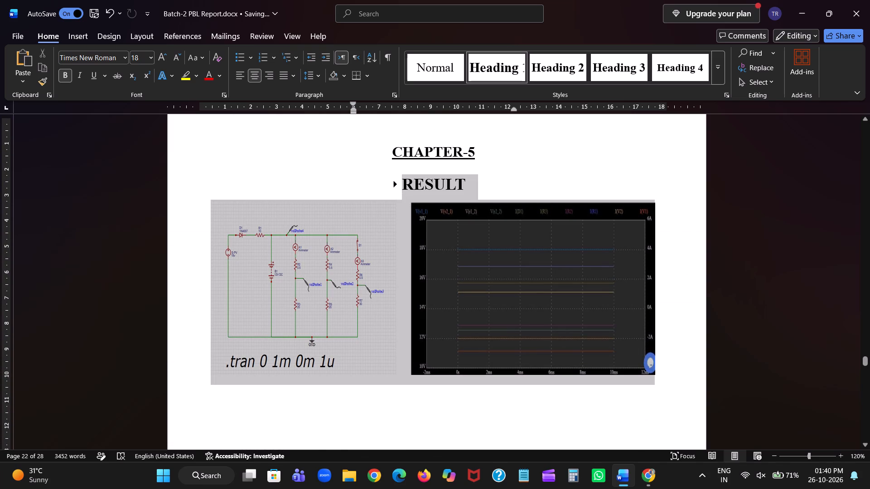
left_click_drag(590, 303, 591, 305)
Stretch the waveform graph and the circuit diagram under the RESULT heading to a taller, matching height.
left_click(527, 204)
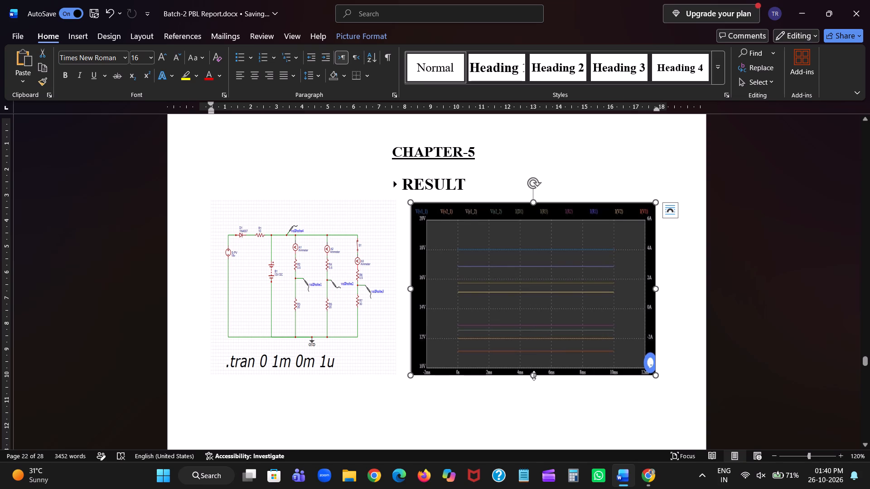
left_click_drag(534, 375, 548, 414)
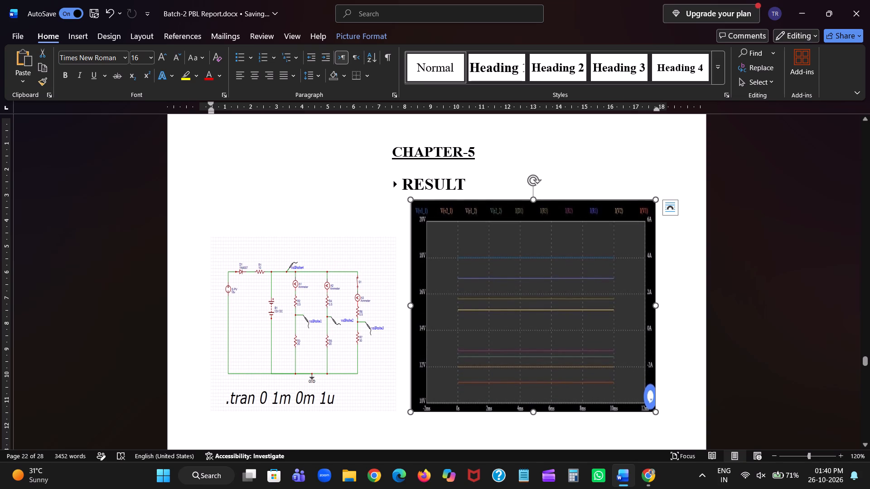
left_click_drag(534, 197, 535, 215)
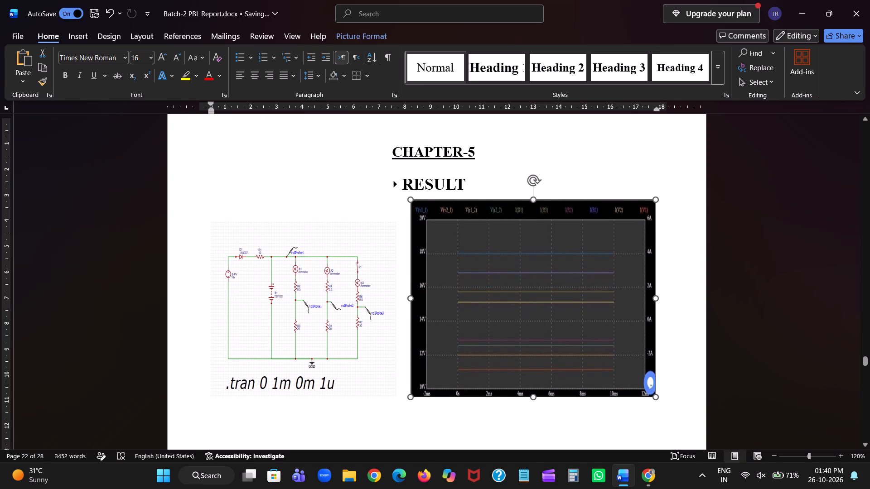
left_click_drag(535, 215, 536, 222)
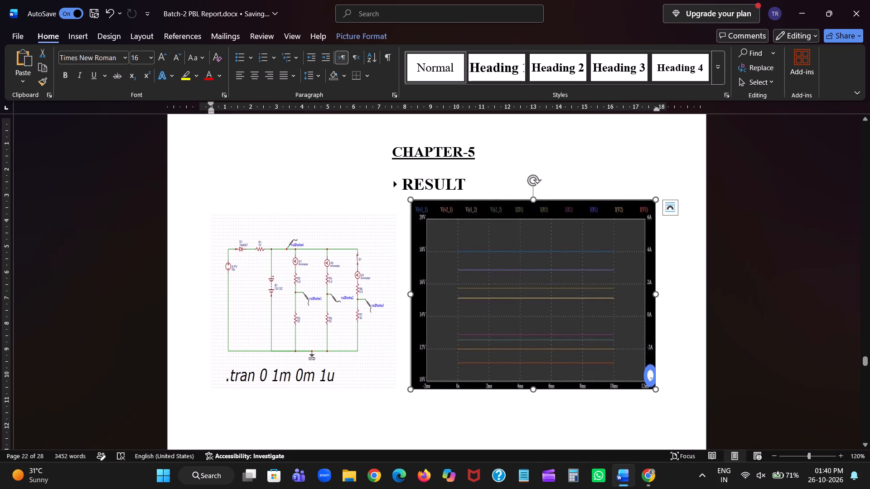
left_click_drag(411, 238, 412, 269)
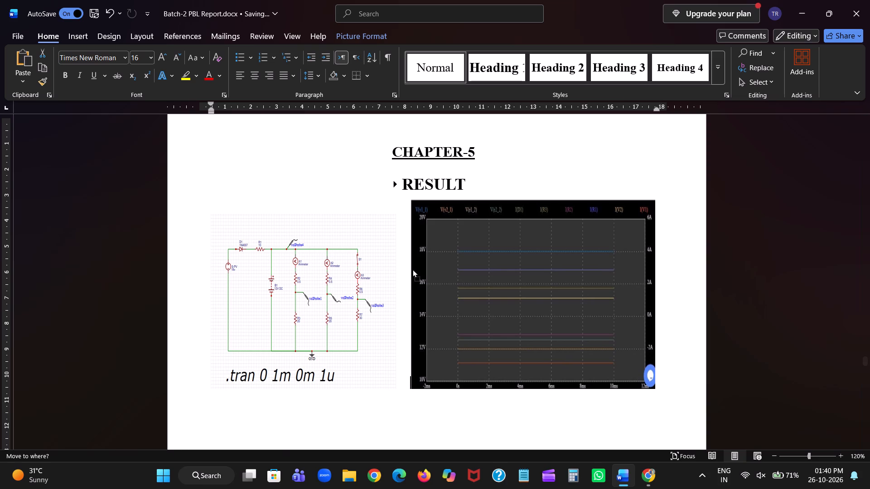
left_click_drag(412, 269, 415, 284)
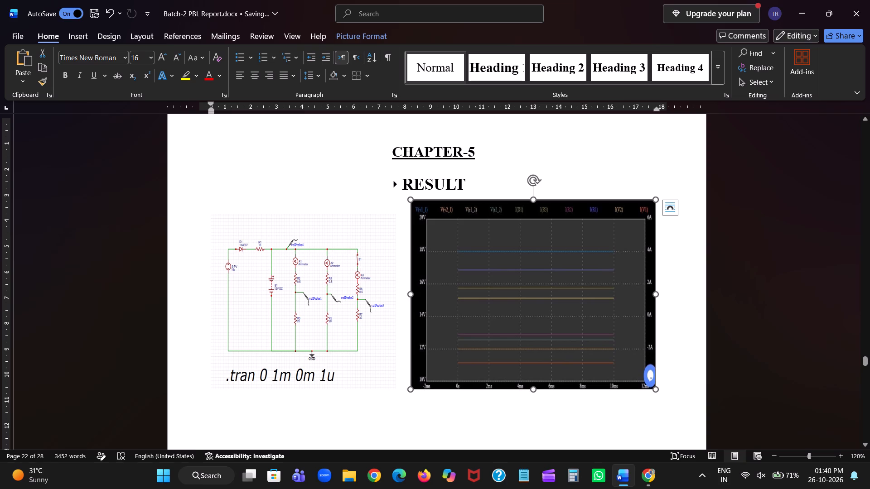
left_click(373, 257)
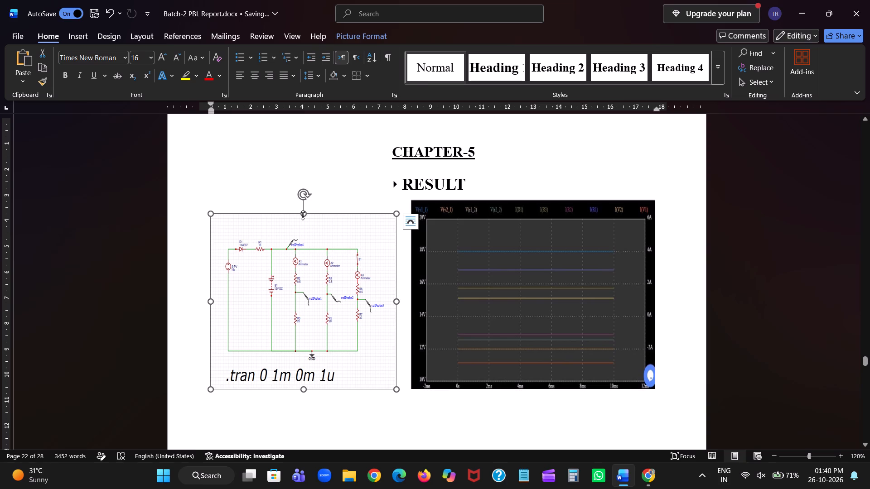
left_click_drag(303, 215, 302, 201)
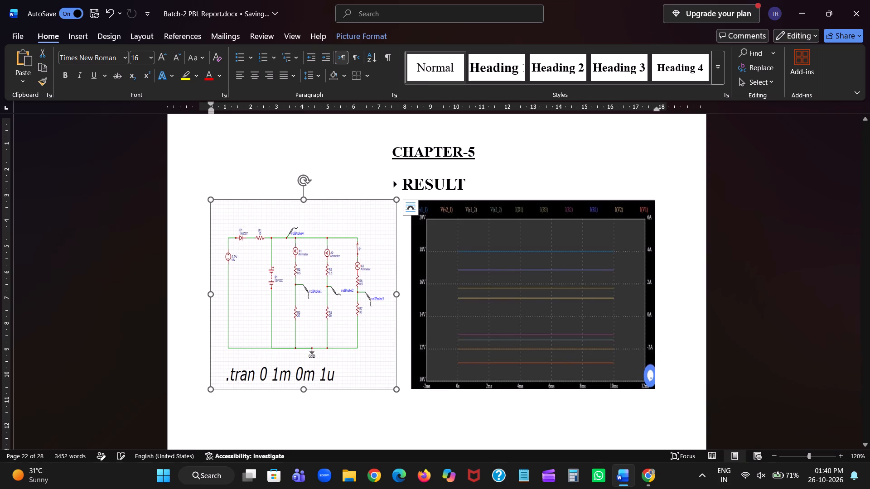
Reduce the height of the waveform graph picture under RESULT so it sits lower than the circuit diagram's upper edge.
left_click(454, 206)
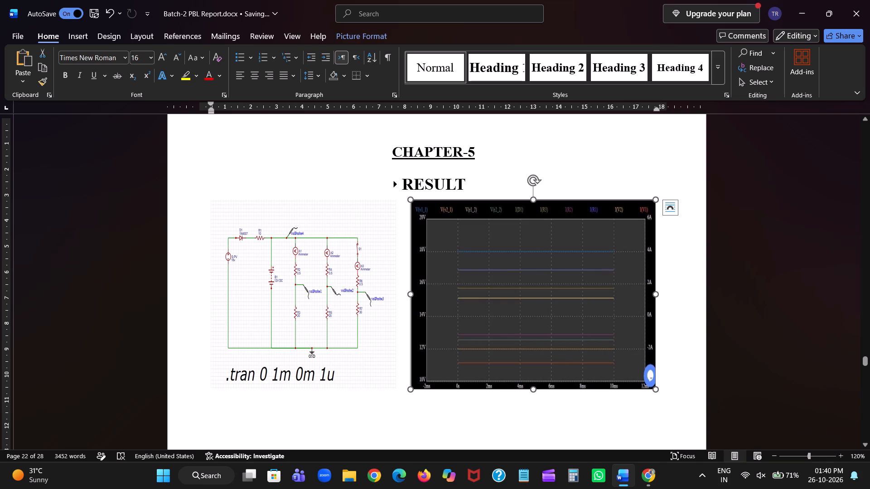
left_click_drag(531, 201, 538, 228)
left_click_drag(533, 388, 533, 393)
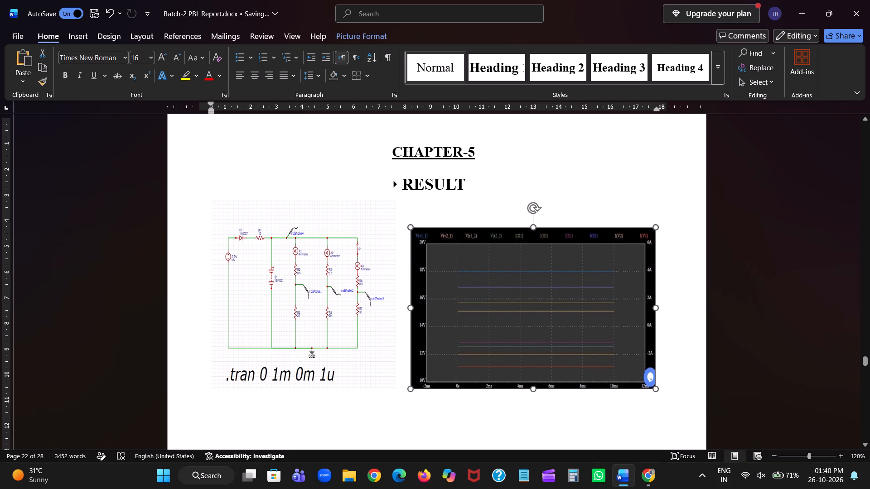
left_click_drag(533, 393, 536, 395)
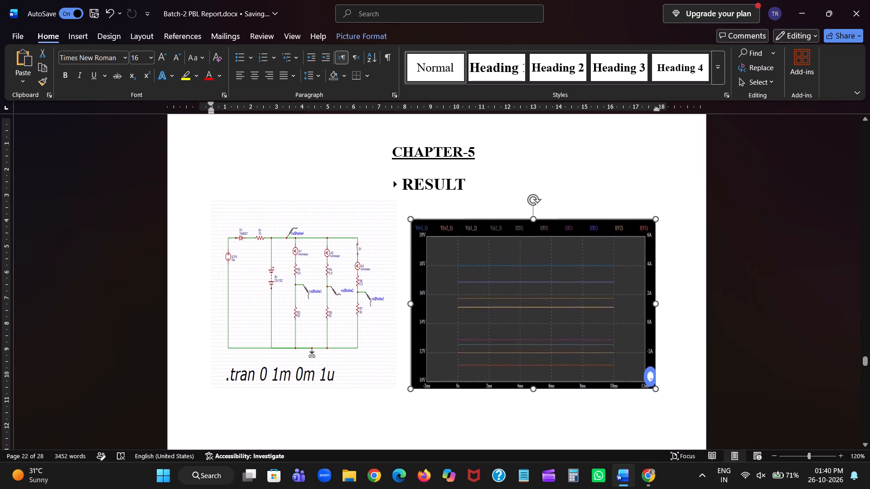
left_click_drag(536, 395, 539, 388)
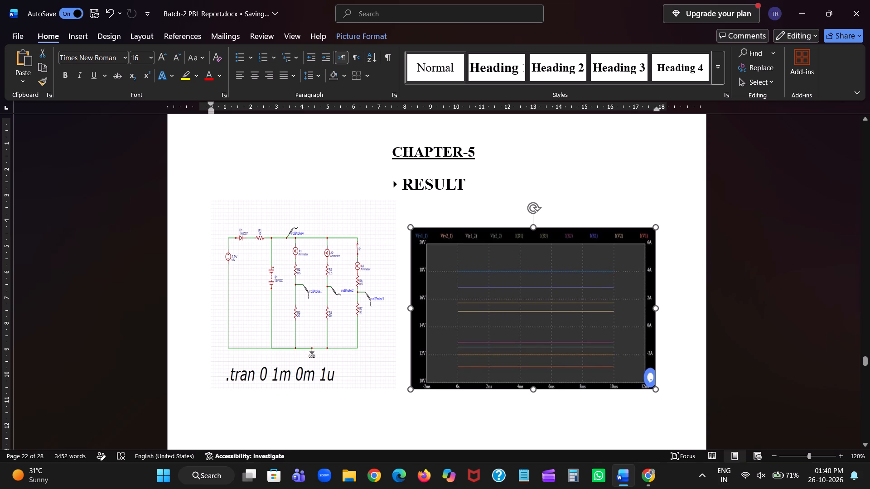
Adjust the circuit diagram's height under RESULT so it is slightly taller than the waveform graph beside it.
left_click(370, 338)
left_click_drag(304, 199, 304, 216)
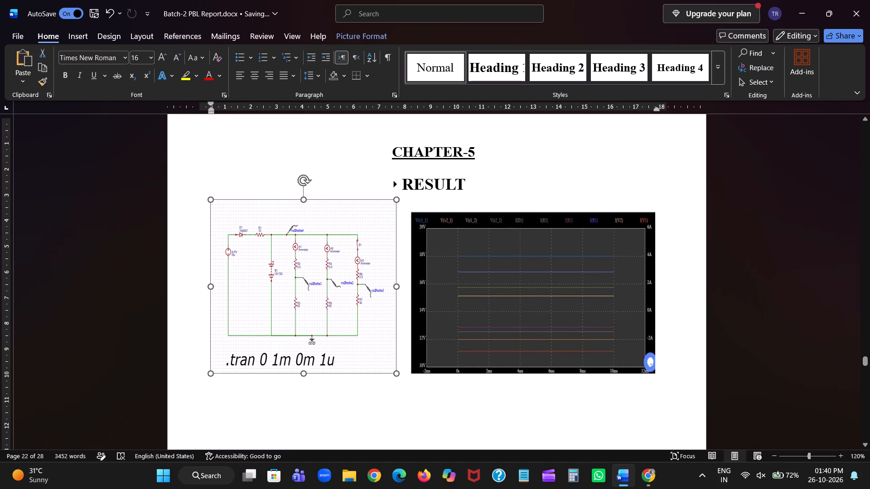
left_click_drag(304, 216, 308, 185)
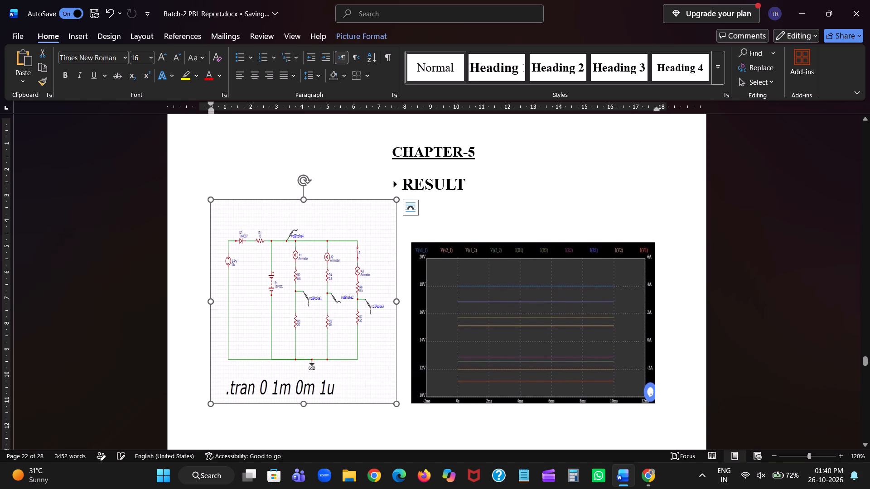
left_click(305, 403)
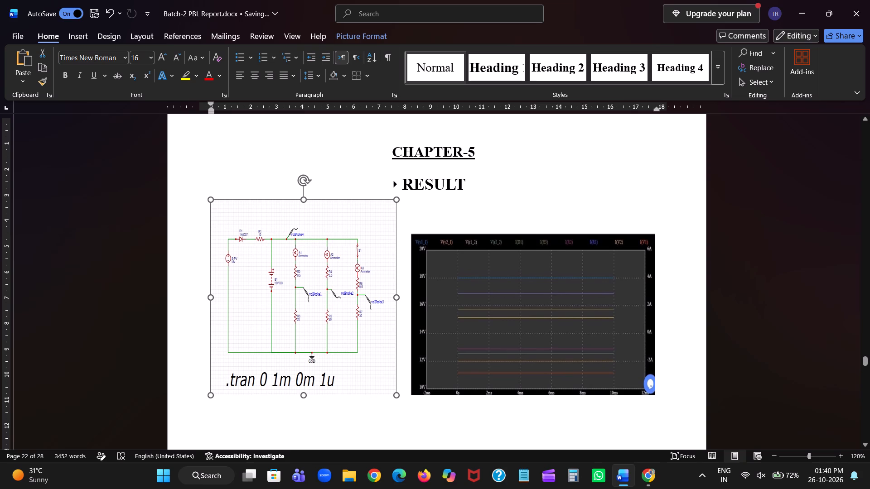
left_click_drag(304, 201, 304, 233)
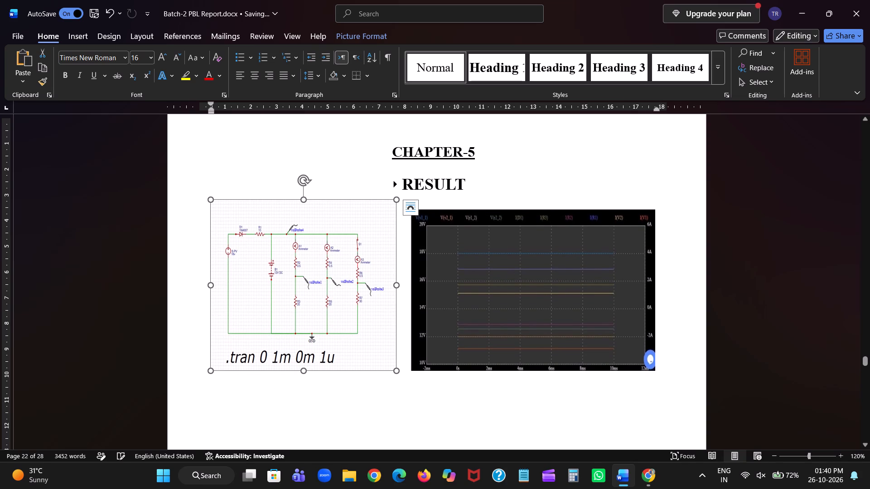
left_click_drag(306, 315, 308, 374)
left_click(205, 194)
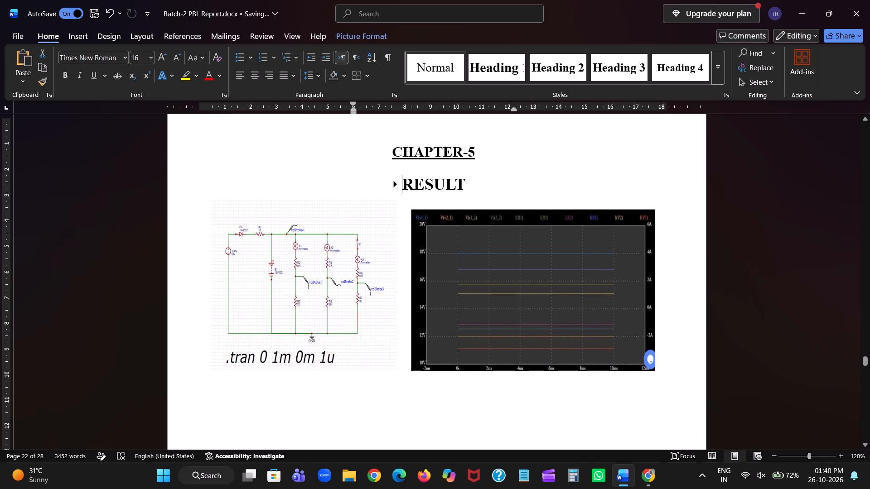
left_click(205, 194)
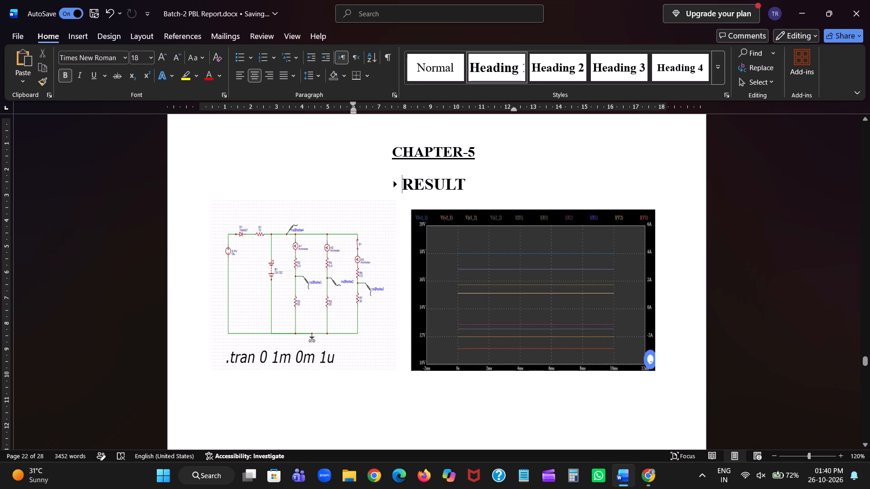
Delete the blank line above the CHAPTER-5 heading, keeping the heading on the same page as RESULT.
scroll(424, 153, "up", 1)
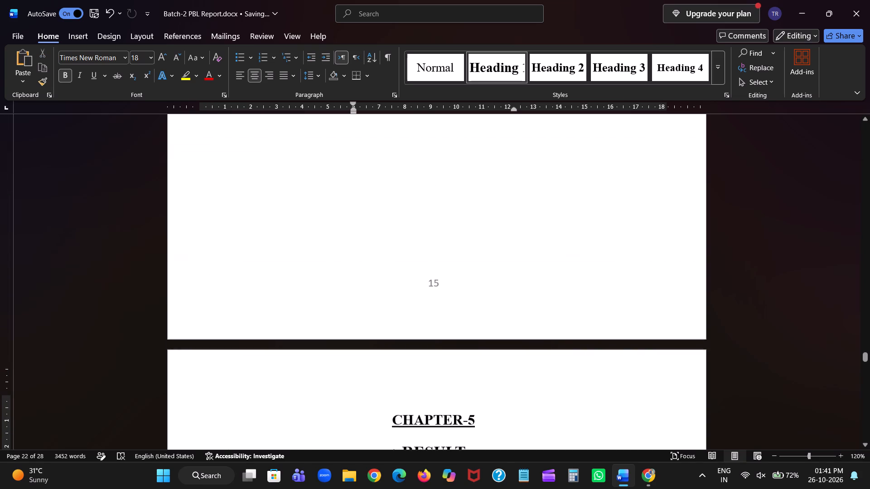
scroll(413, 181, "down", 1)
left_click(410, 182)
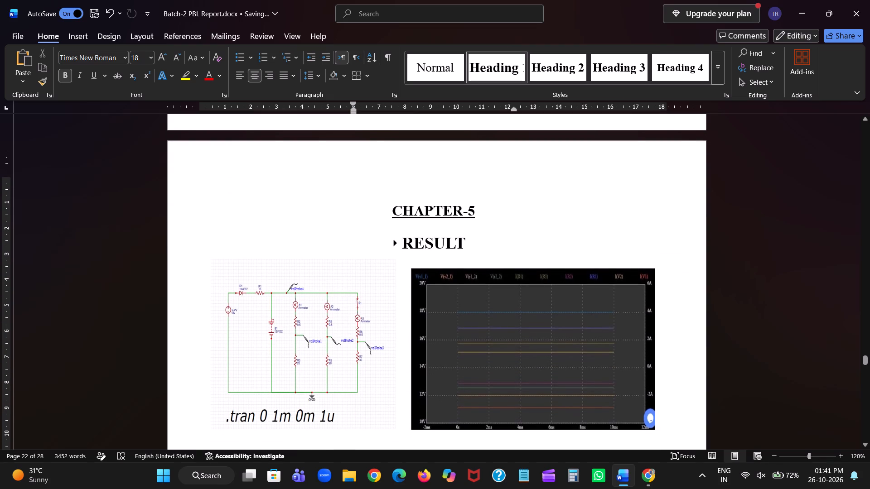
key("BackSpace")
key("BackSpace")
key("BackSpace")
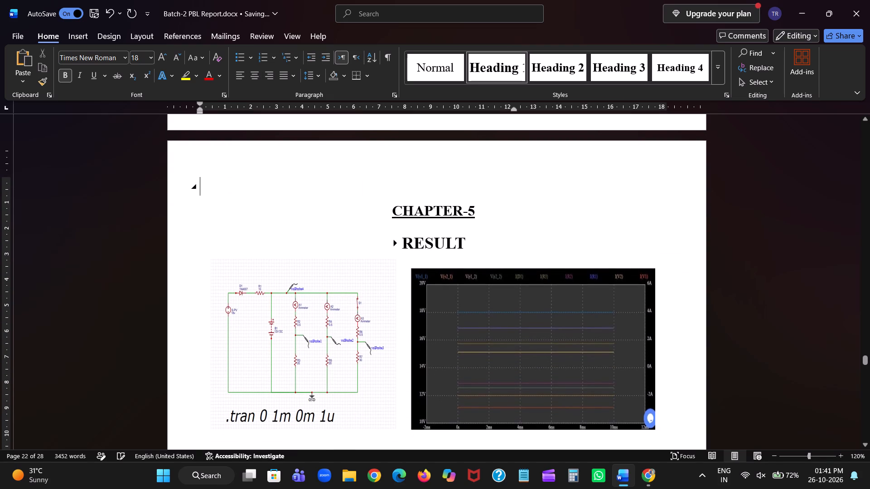
key("BackSpace")
key("Return")
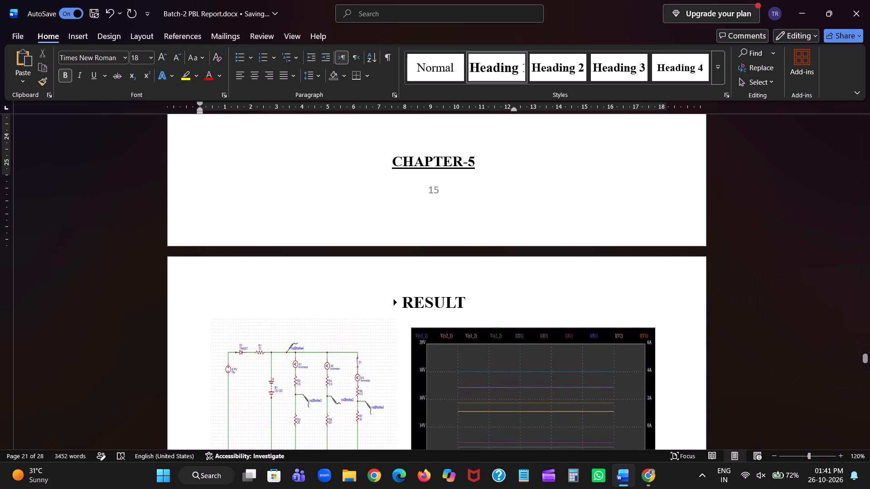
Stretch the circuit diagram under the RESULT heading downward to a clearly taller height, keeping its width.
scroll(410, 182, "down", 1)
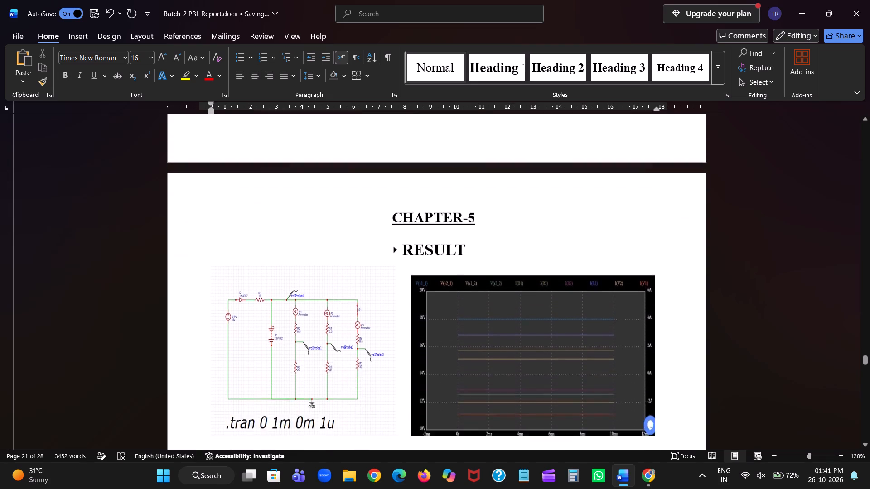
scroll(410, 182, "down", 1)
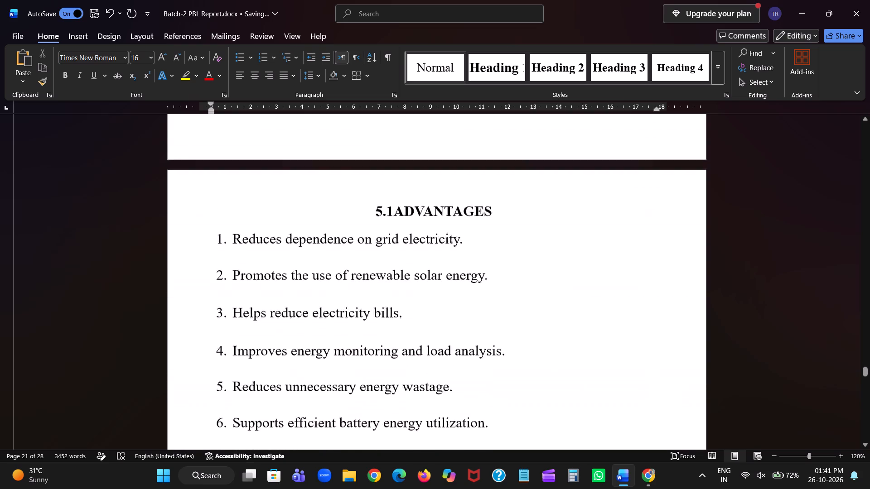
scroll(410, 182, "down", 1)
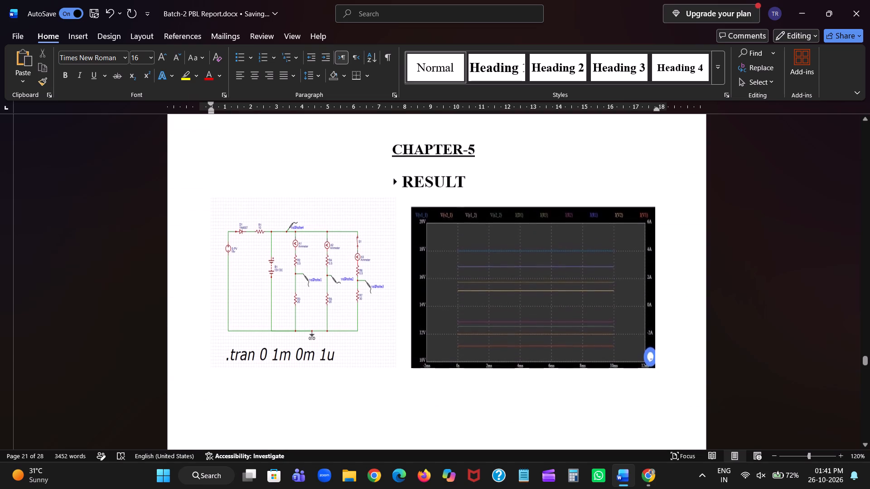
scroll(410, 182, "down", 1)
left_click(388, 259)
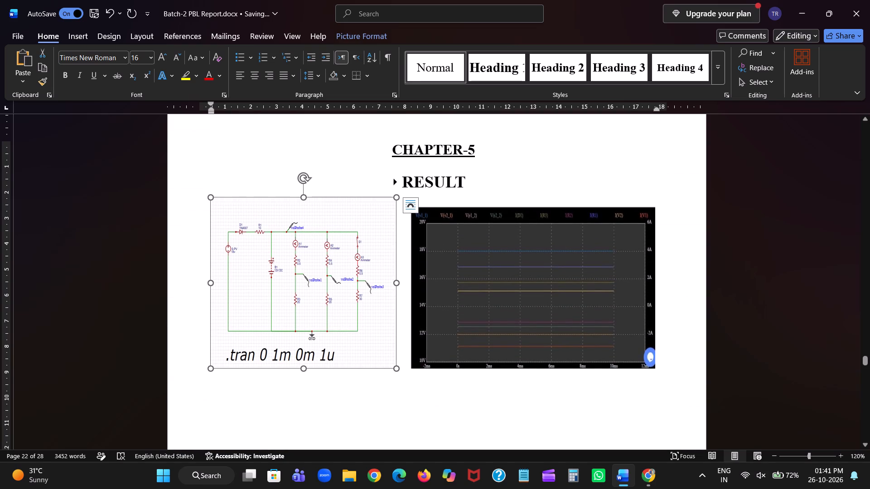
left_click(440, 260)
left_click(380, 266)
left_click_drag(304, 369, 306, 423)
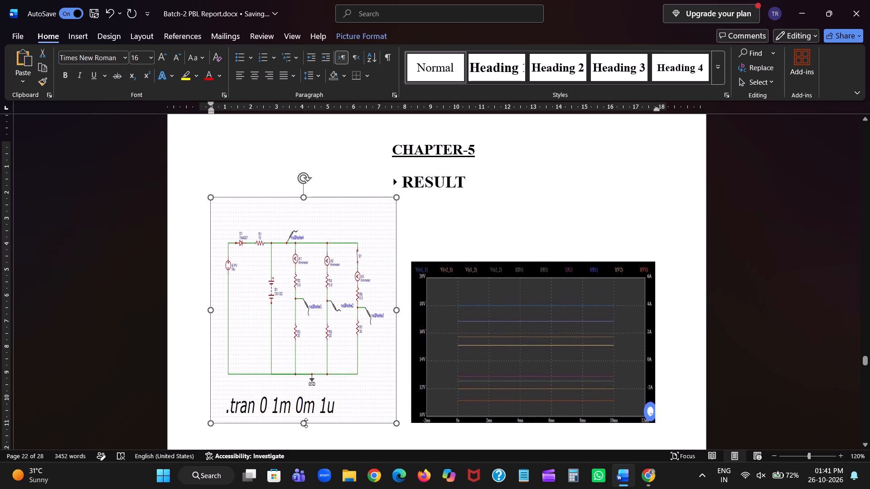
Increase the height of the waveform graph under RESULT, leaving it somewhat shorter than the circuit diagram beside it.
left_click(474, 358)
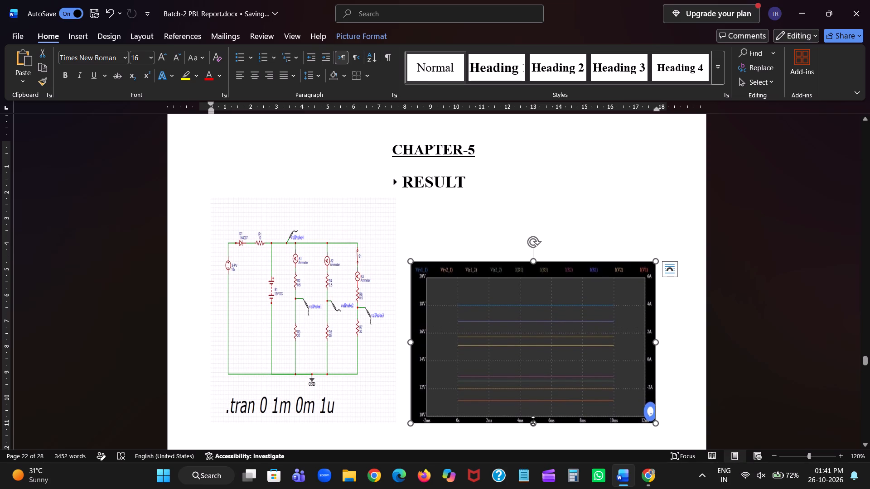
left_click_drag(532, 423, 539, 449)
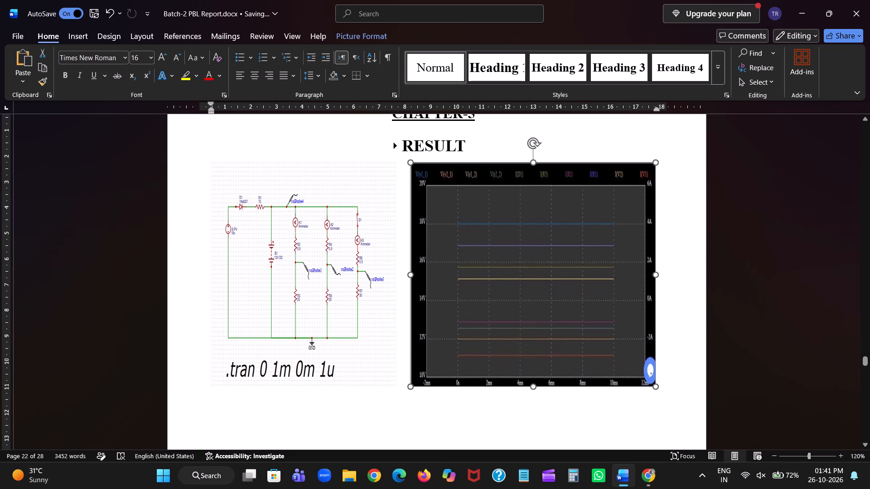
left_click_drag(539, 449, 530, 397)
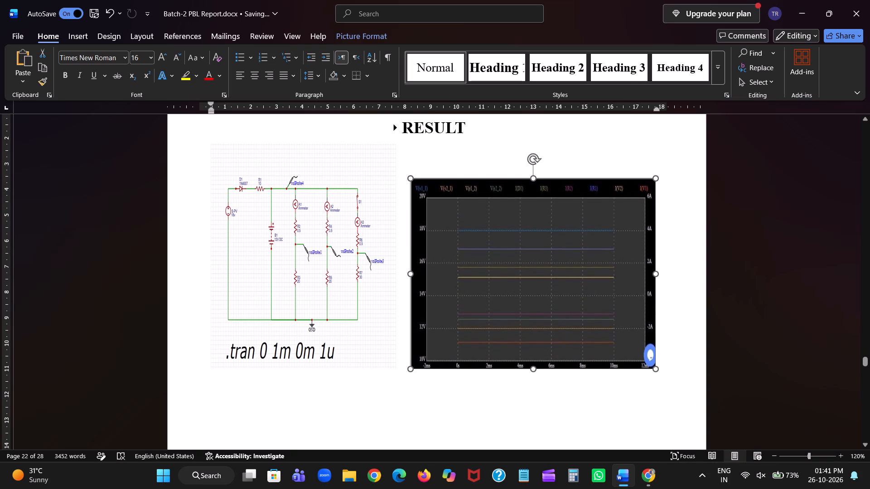
Shrink the circuit diagram under RESULT in both width and height so it is slightly wider than tall and shorter than the waveform graph.
left_click(328, 280)
left_click(213, 144)
left_click_drag(213, 144, 240, 190)
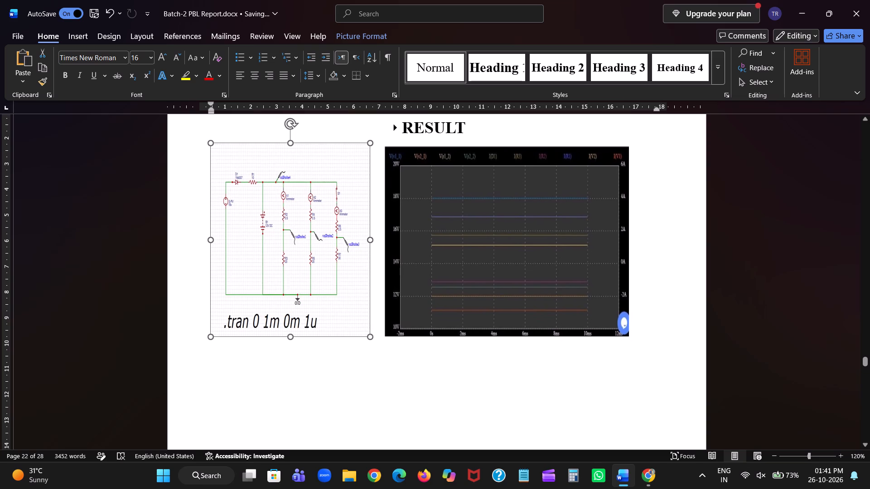
left_click_drag(240, 190, 362, 217)
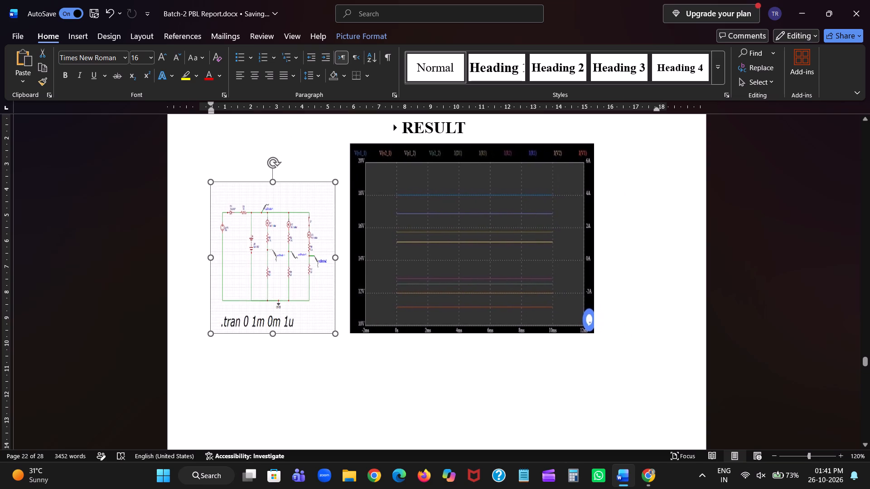
left_click_drag(362, 217, 247, 247)
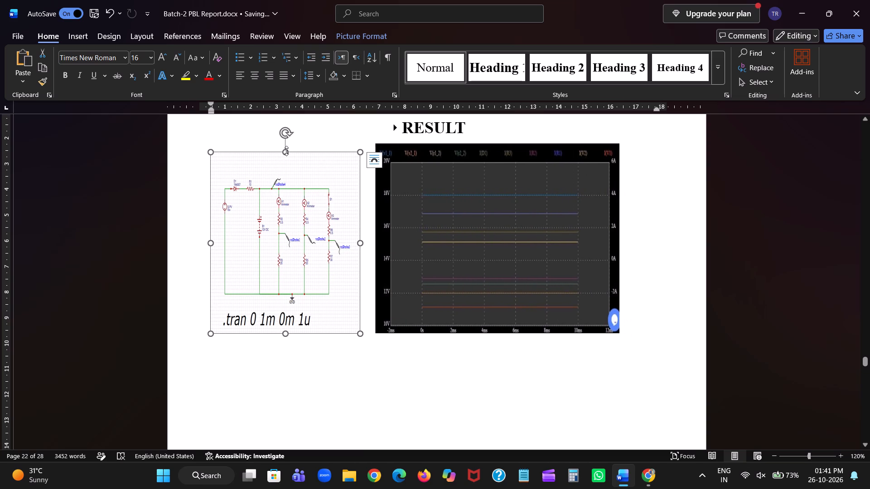
left_click_drag(286, 151, 296, 200)
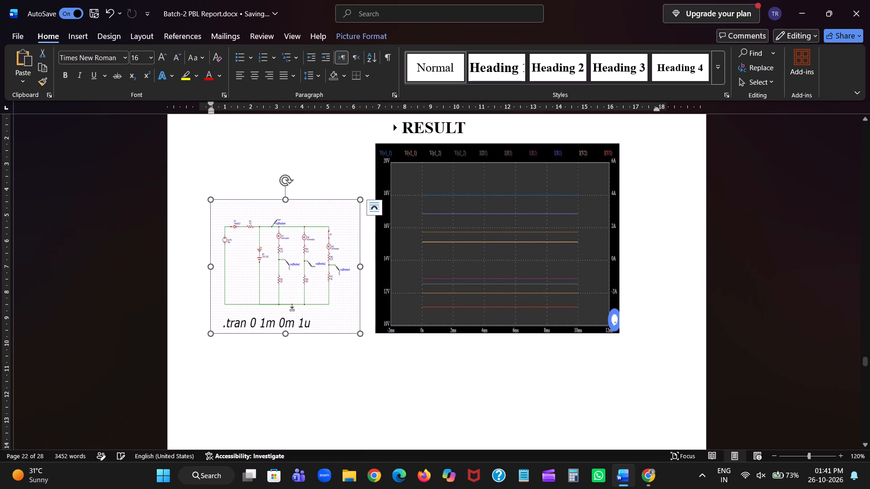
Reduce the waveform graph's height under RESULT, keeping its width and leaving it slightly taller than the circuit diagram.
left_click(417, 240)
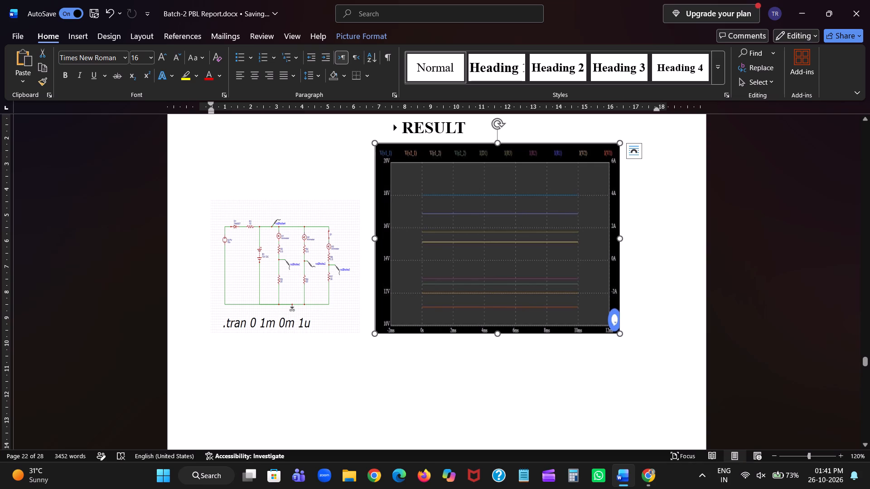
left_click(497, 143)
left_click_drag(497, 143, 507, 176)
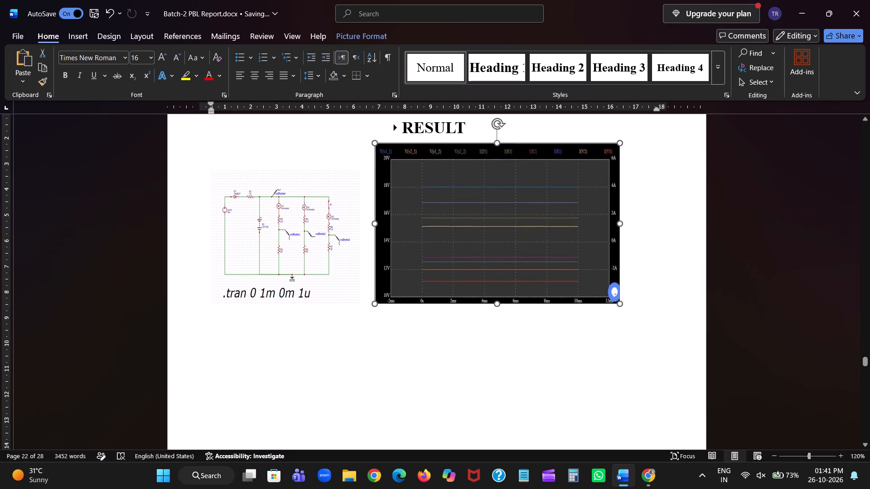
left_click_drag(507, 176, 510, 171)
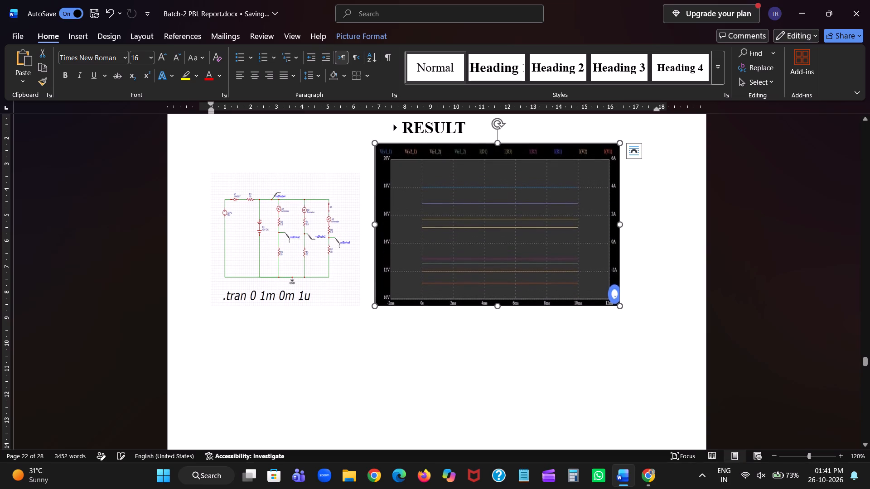
Delete the waveform graph picture beside the circuit diagram under RESULT.
left_click(343, 230)
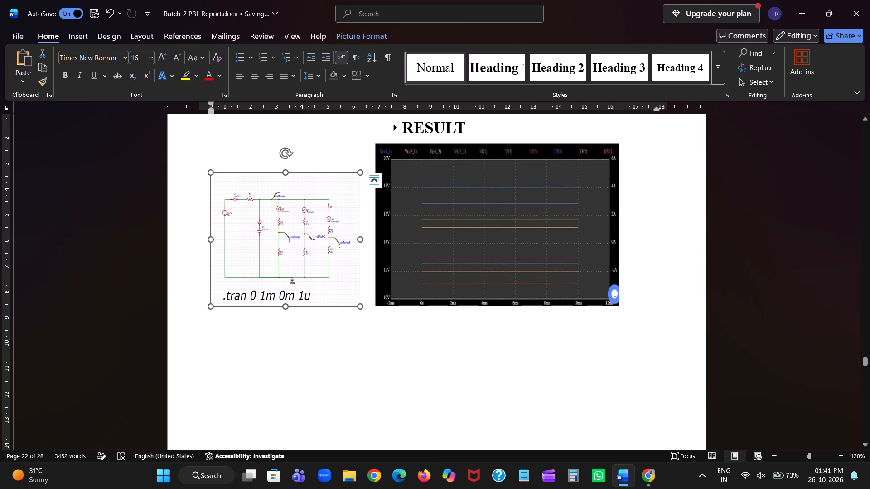
left_click(387, 287)
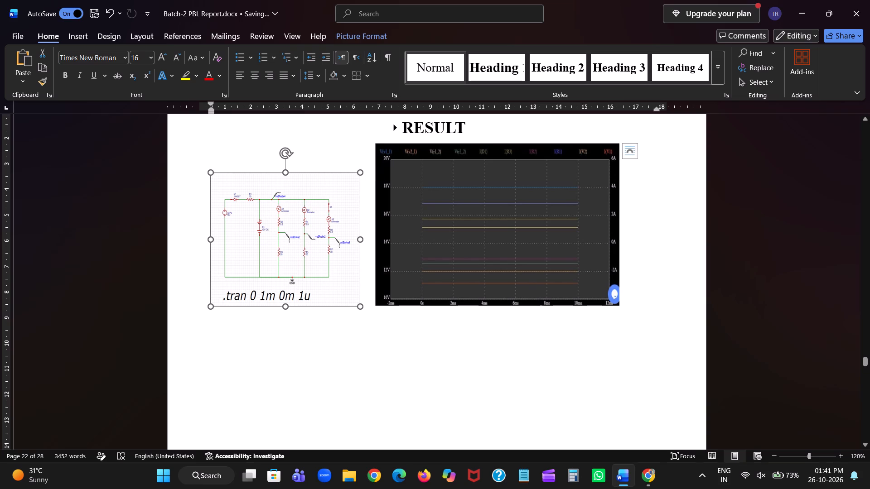
key("BackSpace")
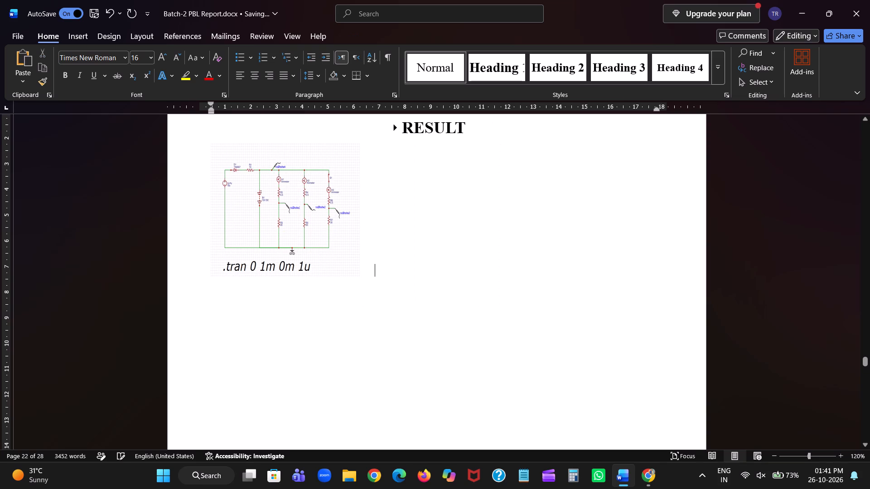
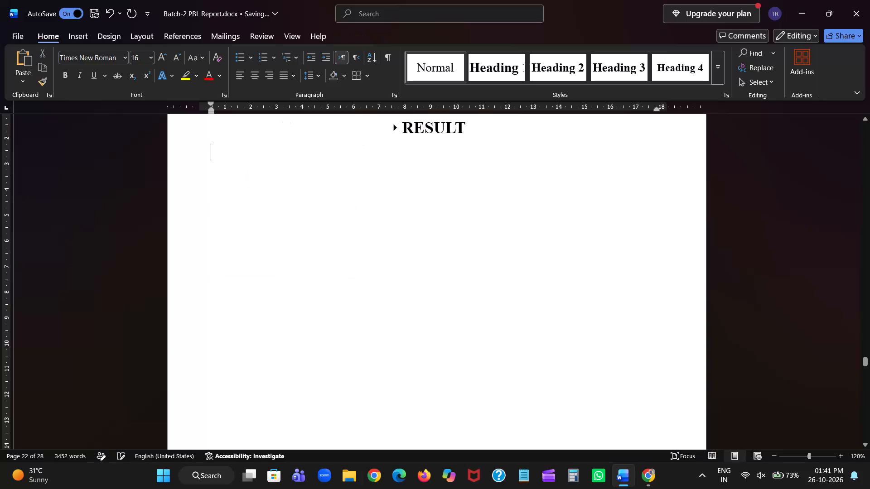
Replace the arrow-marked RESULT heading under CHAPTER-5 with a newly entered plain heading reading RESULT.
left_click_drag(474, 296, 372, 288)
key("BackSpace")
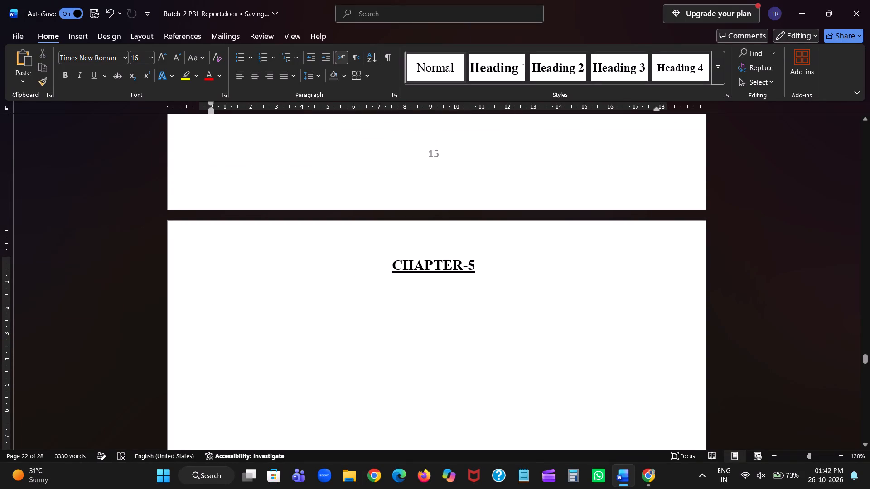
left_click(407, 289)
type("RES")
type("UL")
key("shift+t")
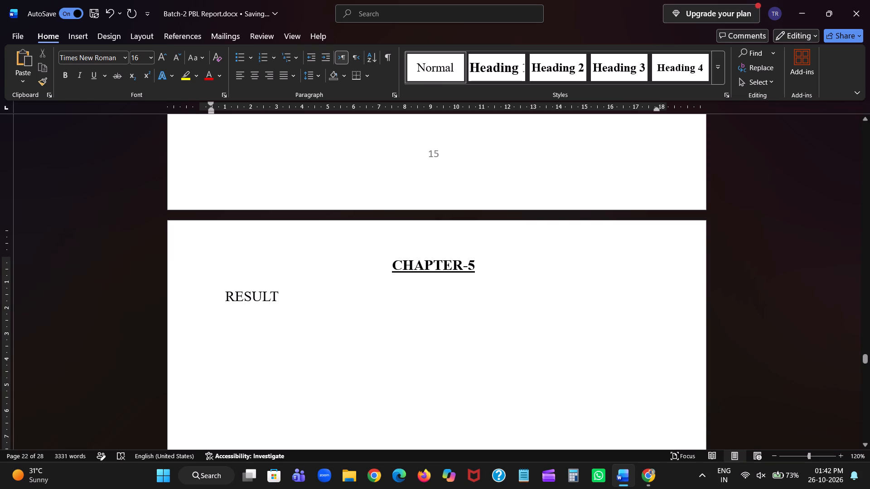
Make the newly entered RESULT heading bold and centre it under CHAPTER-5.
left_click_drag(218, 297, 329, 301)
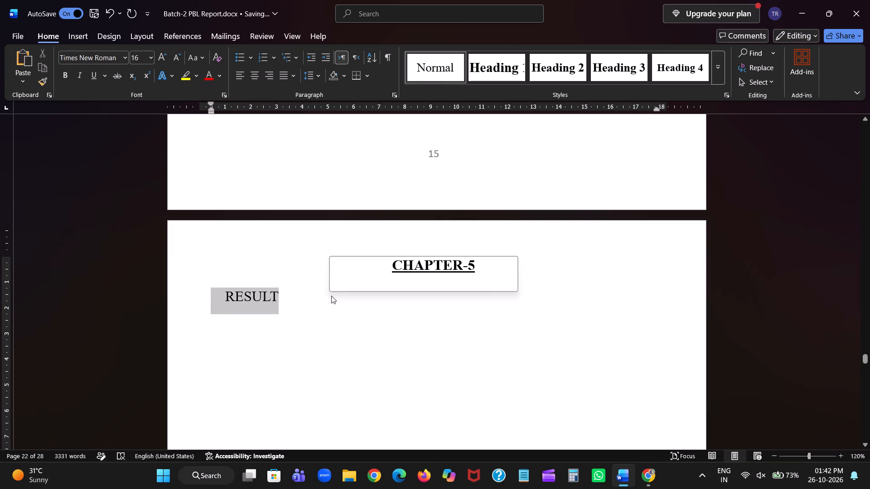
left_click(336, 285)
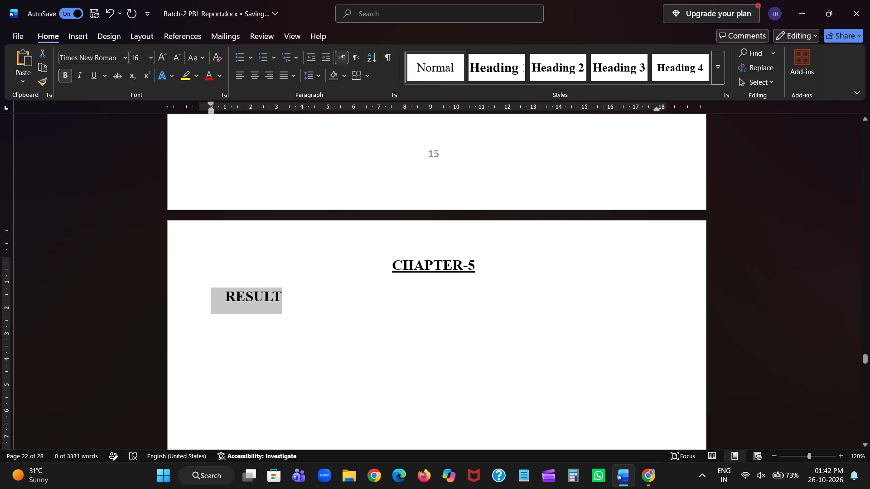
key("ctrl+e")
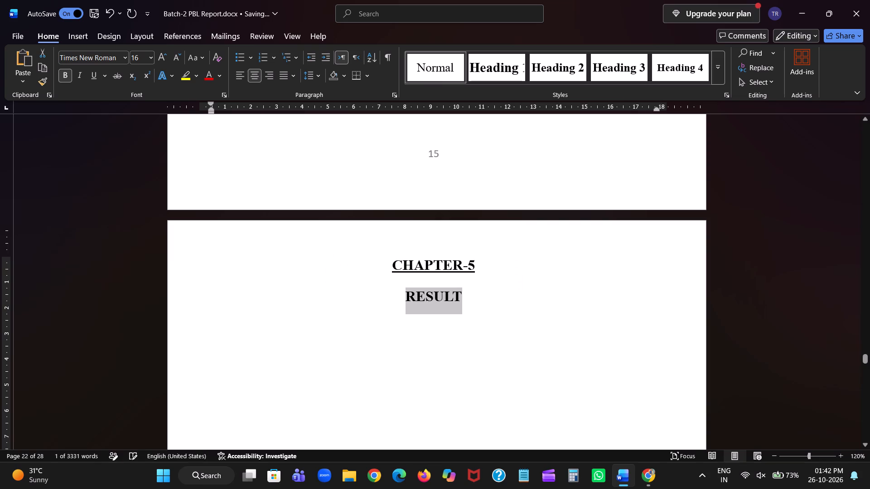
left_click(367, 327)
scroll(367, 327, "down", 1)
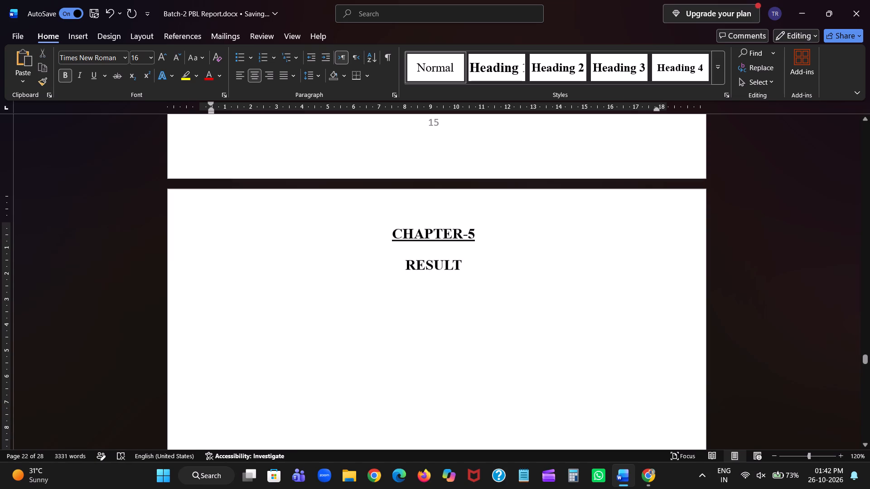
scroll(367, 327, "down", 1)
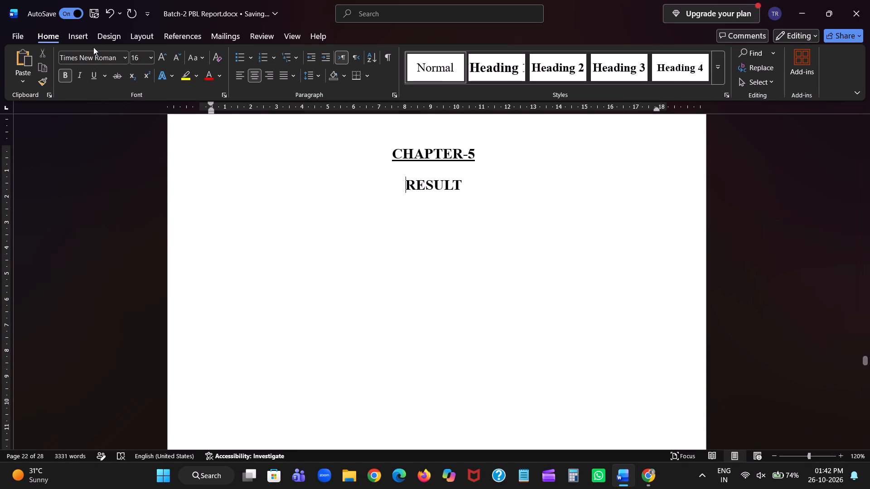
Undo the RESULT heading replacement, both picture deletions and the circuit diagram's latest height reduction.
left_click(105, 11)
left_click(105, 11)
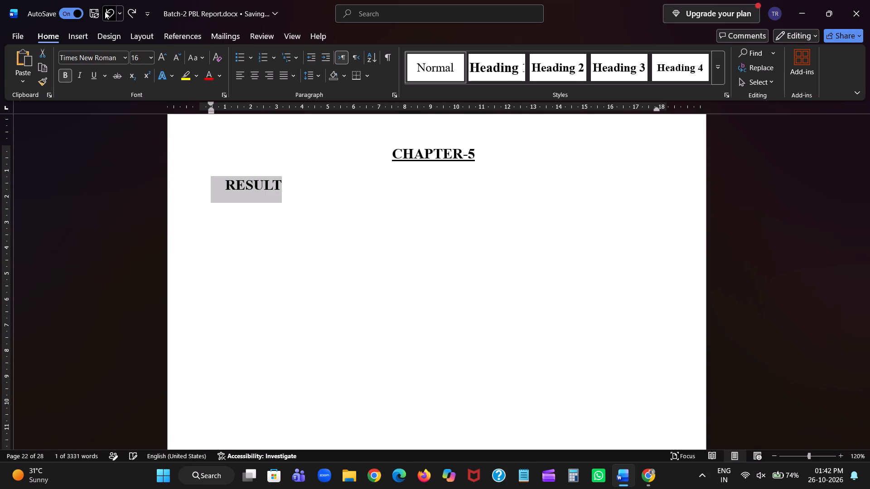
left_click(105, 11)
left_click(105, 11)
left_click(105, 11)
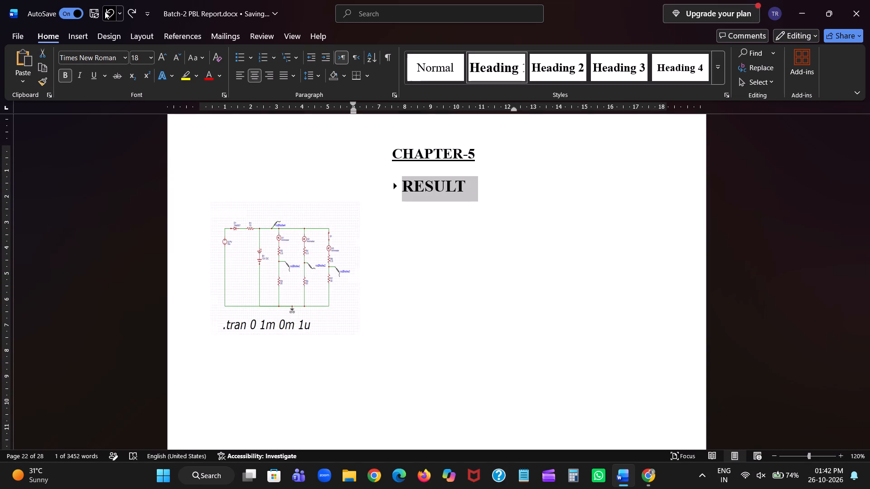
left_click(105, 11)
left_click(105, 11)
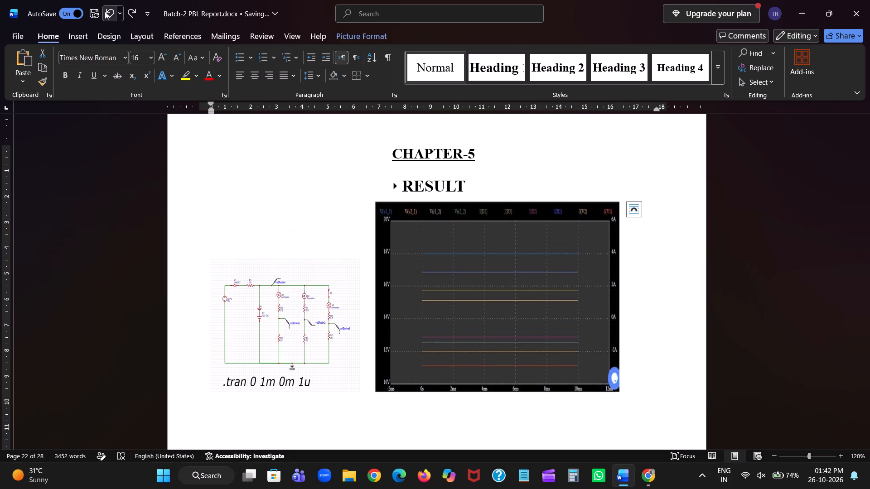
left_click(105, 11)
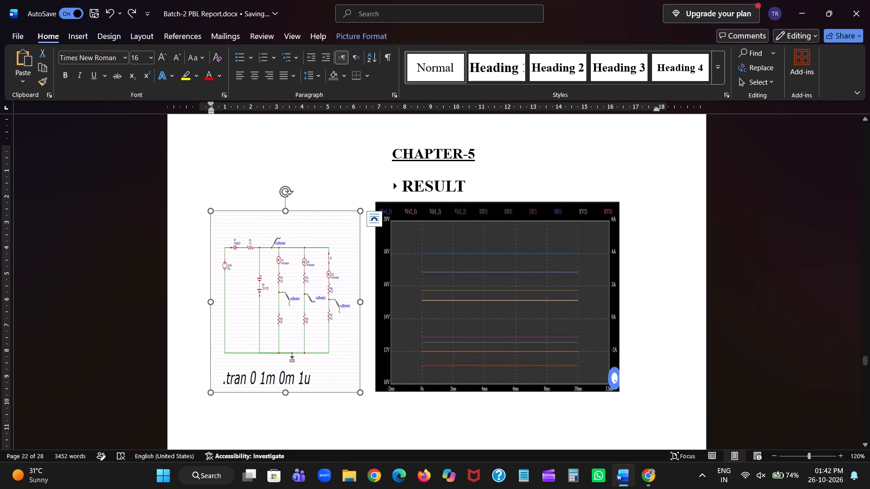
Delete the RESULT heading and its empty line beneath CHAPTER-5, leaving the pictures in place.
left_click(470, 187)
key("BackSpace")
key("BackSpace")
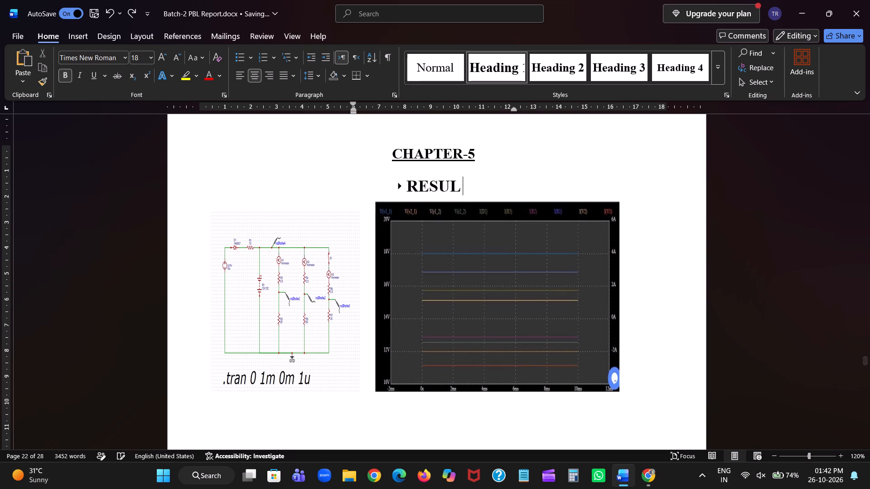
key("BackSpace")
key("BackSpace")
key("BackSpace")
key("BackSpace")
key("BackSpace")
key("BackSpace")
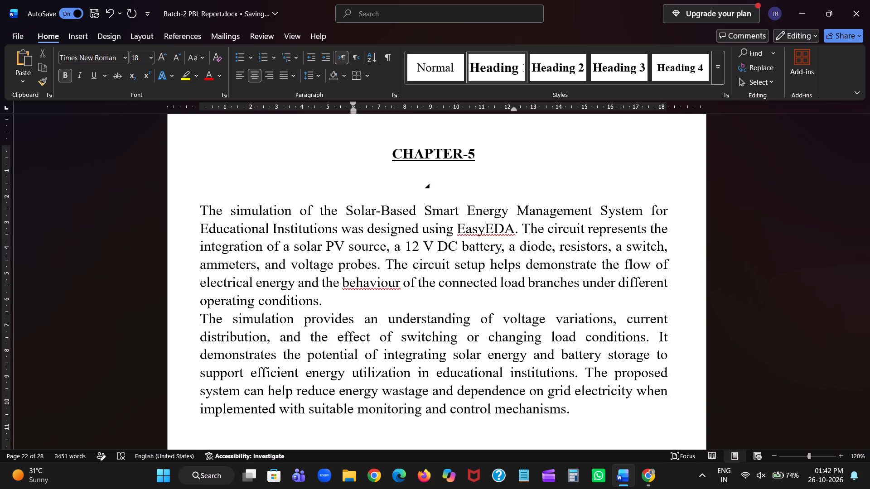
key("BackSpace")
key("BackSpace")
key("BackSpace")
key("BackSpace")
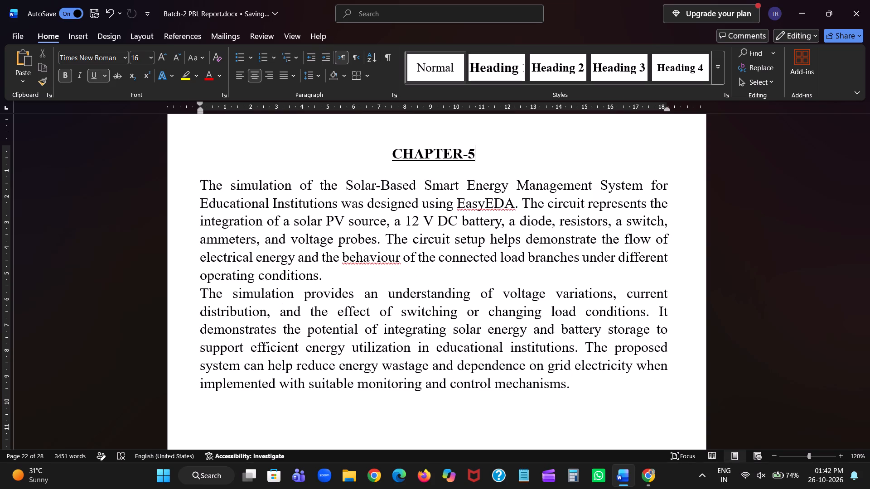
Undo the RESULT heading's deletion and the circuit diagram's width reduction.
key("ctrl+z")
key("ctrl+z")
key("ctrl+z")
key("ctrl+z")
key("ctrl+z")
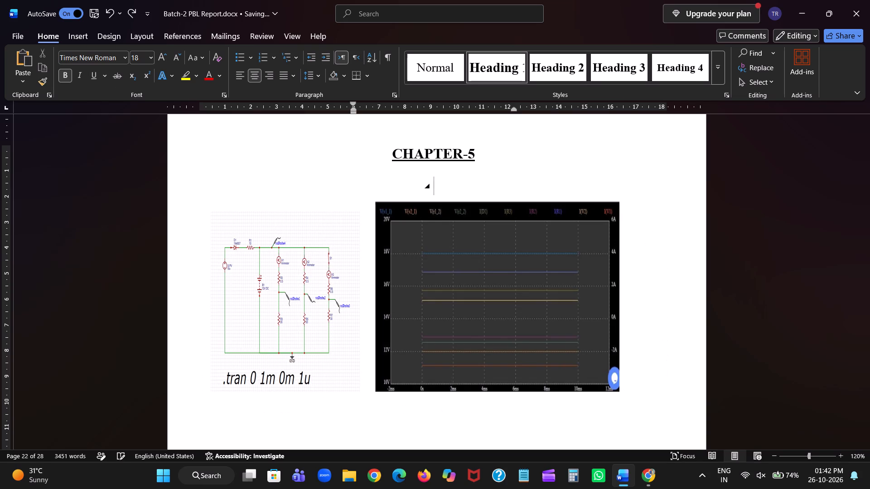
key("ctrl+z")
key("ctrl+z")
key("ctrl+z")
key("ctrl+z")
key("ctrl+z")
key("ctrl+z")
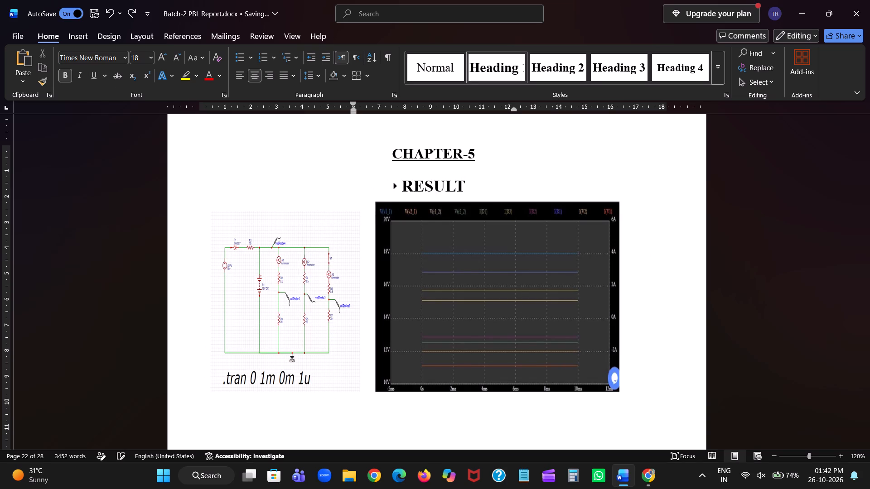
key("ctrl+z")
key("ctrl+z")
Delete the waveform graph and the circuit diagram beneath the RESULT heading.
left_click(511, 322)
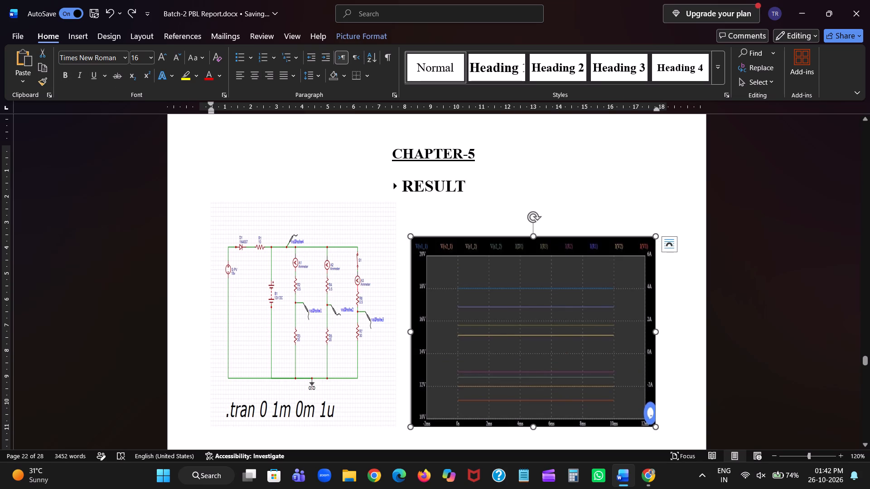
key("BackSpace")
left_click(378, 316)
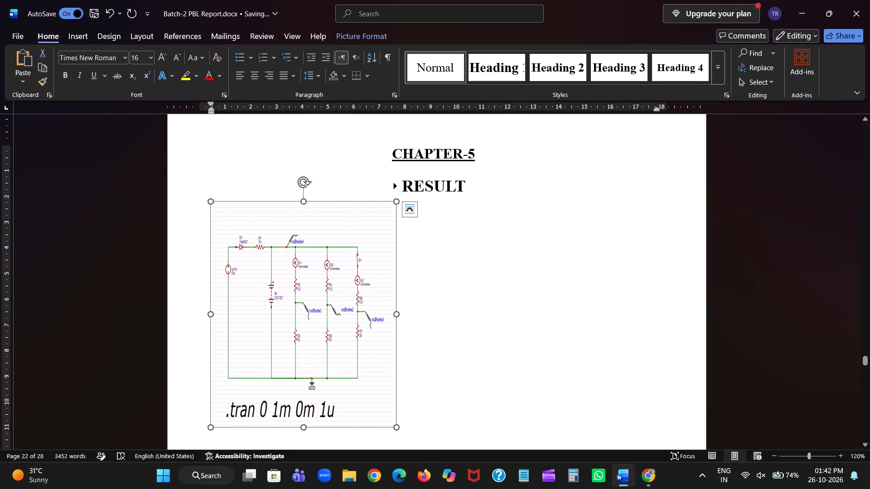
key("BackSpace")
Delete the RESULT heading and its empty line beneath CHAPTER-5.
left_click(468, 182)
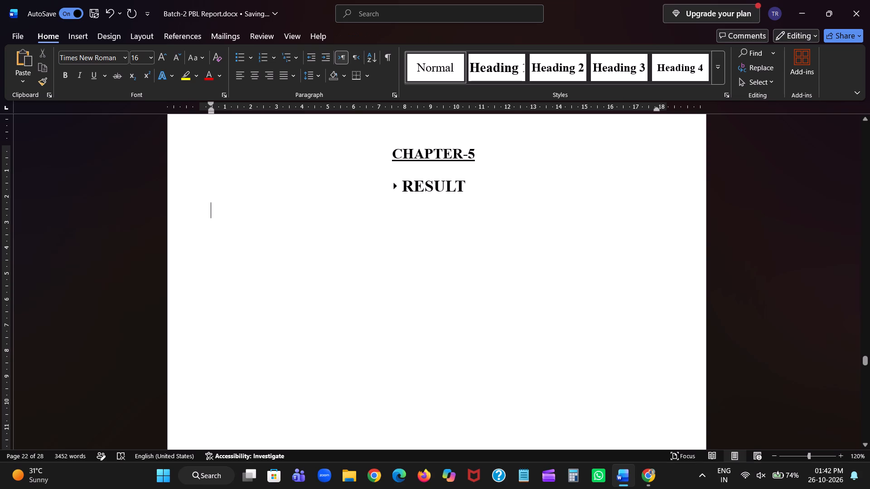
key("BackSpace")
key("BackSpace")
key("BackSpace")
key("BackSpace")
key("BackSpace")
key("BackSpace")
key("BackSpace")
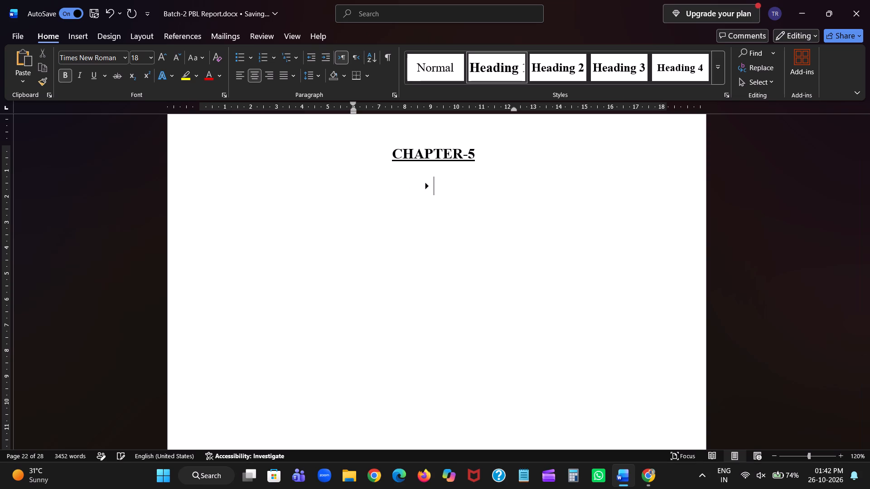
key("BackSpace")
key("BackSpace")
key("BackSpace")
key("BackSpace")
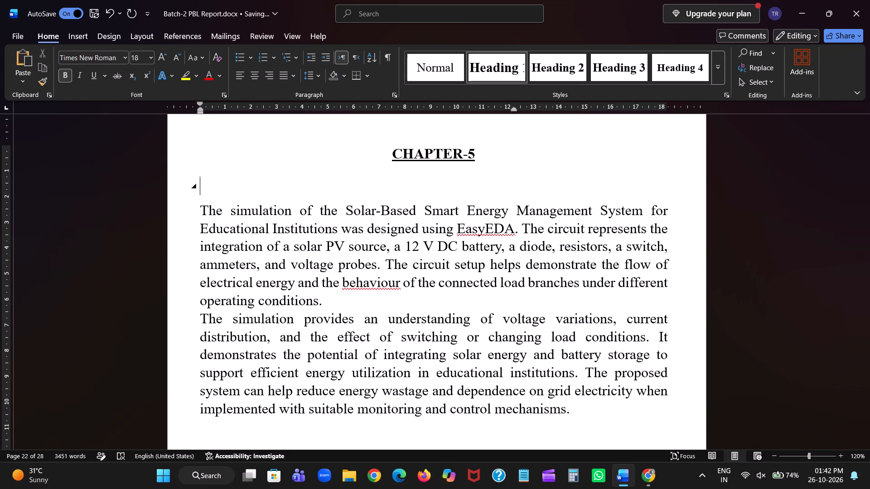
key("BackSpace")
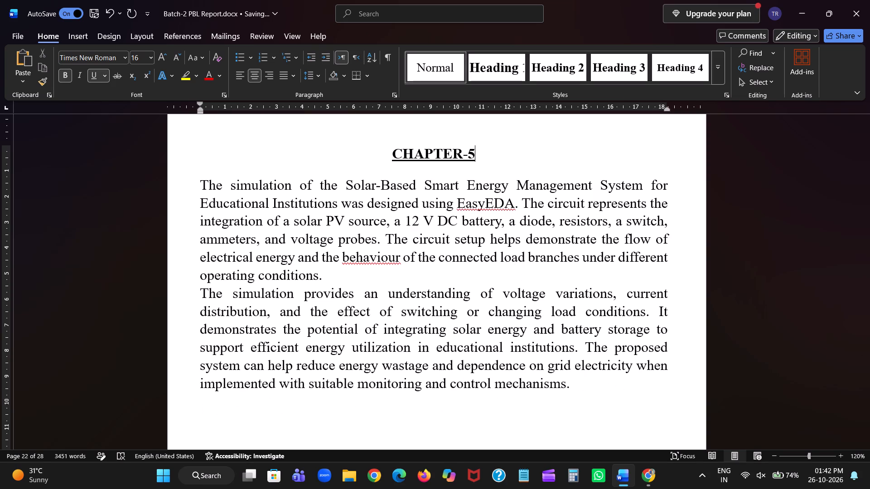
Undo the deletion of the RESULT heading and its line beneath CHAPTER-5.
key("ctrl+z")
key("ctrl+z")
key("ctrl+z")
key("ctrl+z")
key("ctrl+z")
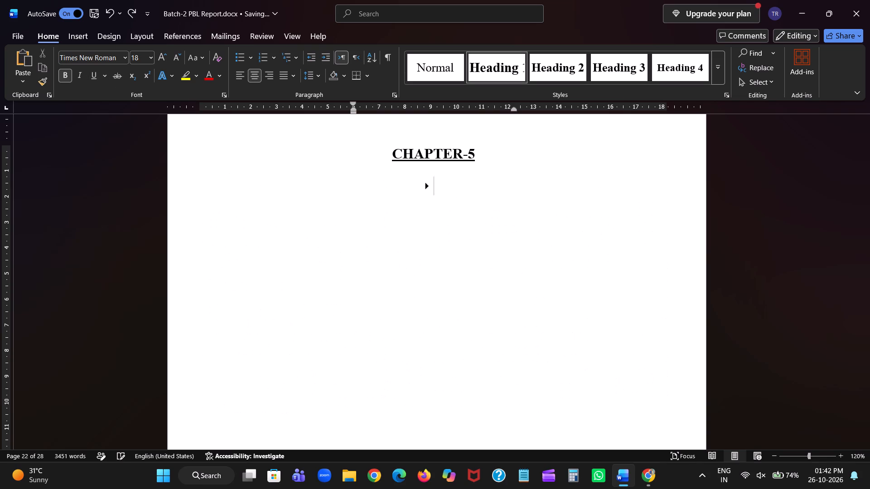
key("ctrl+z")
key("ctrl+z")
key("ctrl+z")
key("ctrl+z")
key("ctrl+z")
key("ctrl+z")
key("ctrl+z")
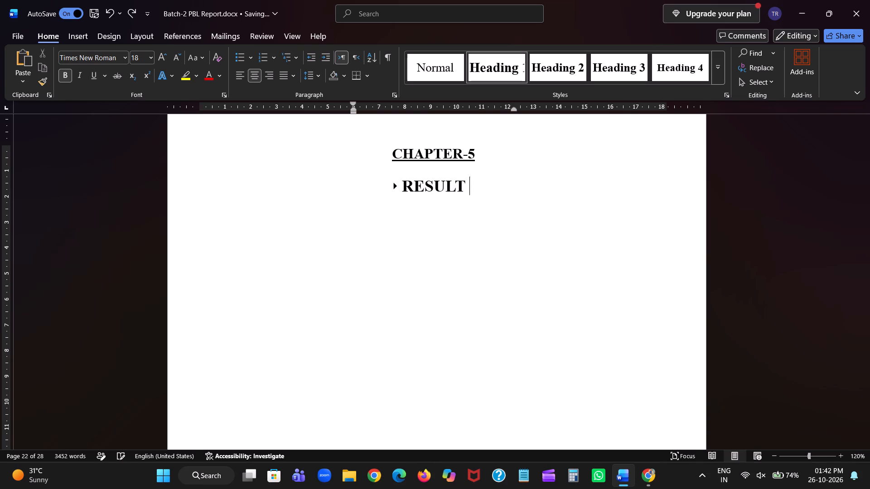
Undo the two picture deletions, the earlier picture resizing and the spacing changes above the CHAPTER-5 heading.
key("ctrl+z")
key("ctrl+z")
key("ctrl+z")
key("ctrl+z")
key("ctrl+z")
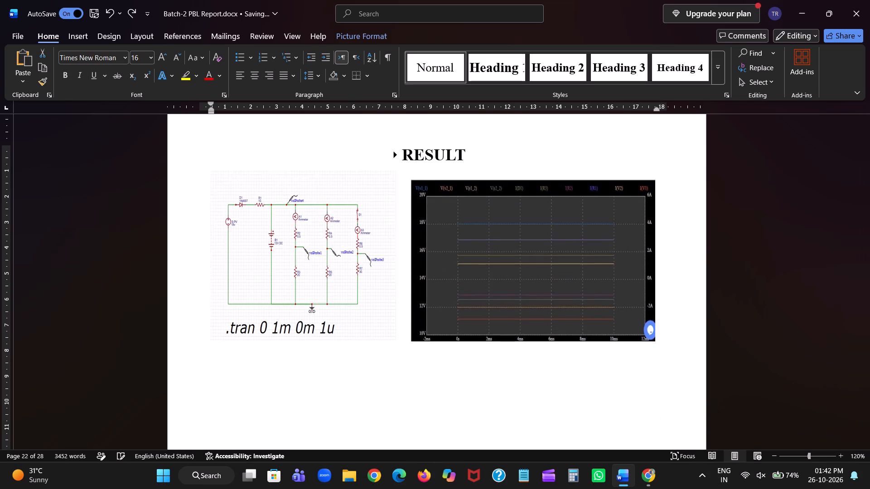
key("ctrl+z")
key("ctrl+z")
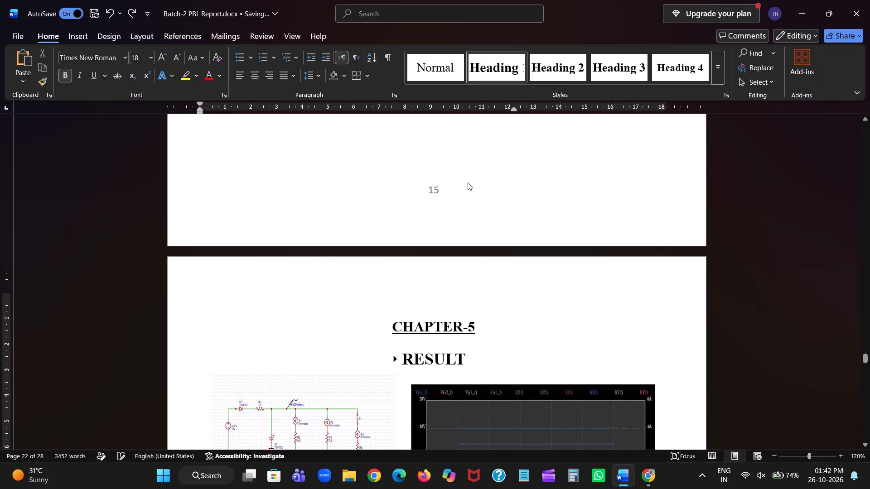
key("ctrl+z")
key("ctrl+z")
key("ctrl+z")
key("ctrl+z")
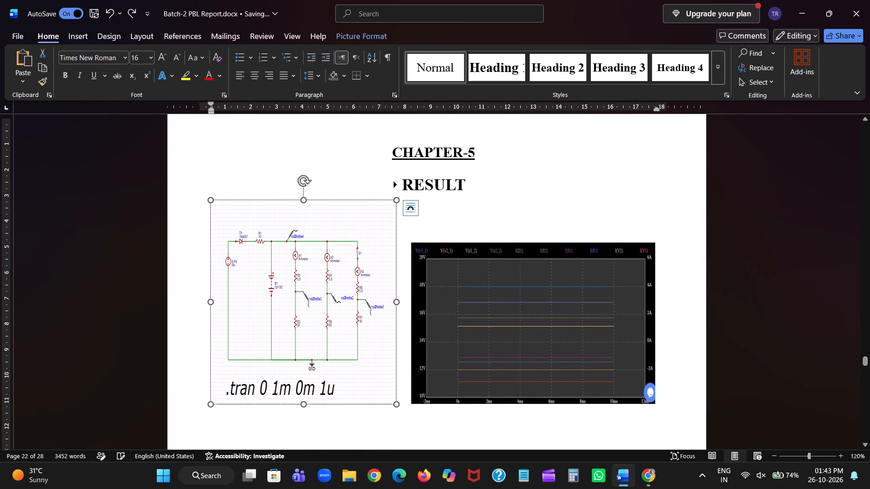
key("ctrl+z")
key("ctrl+z")
key("ctrl+z")
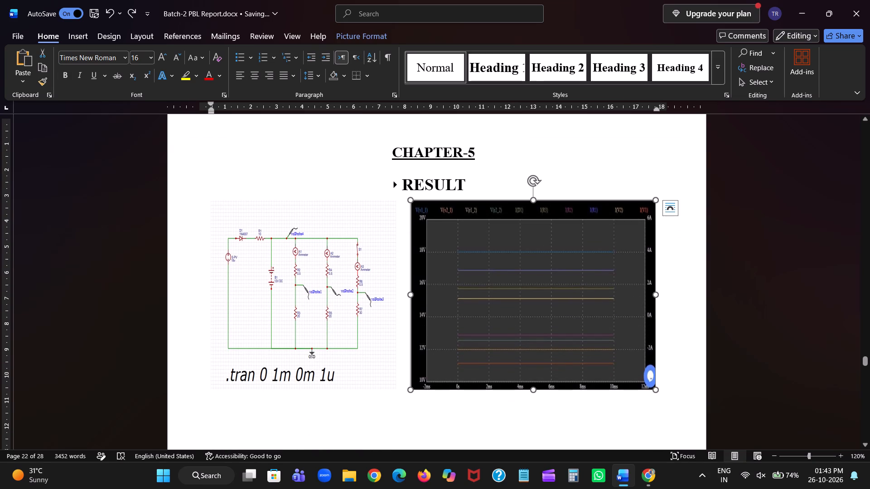
Delete the waveform graph and the circuit diagram beneath the RESULT heading.
key("Delete")
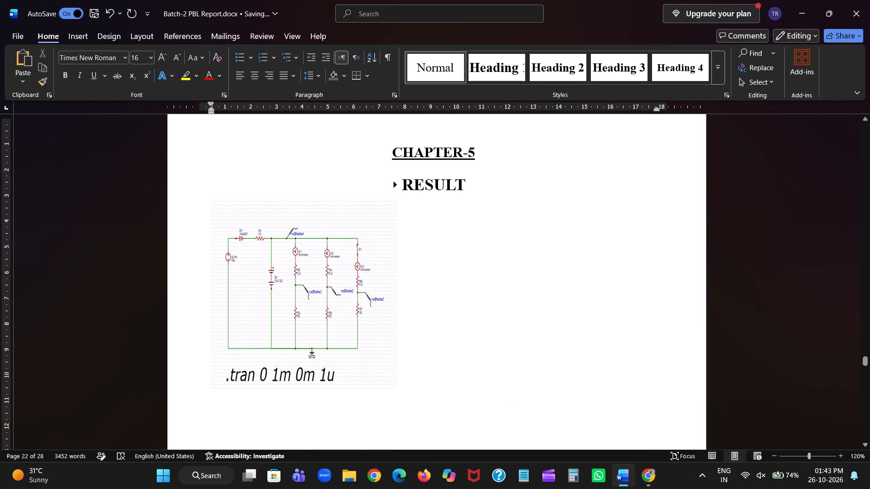
left_click(357, 261)
key("Delete")
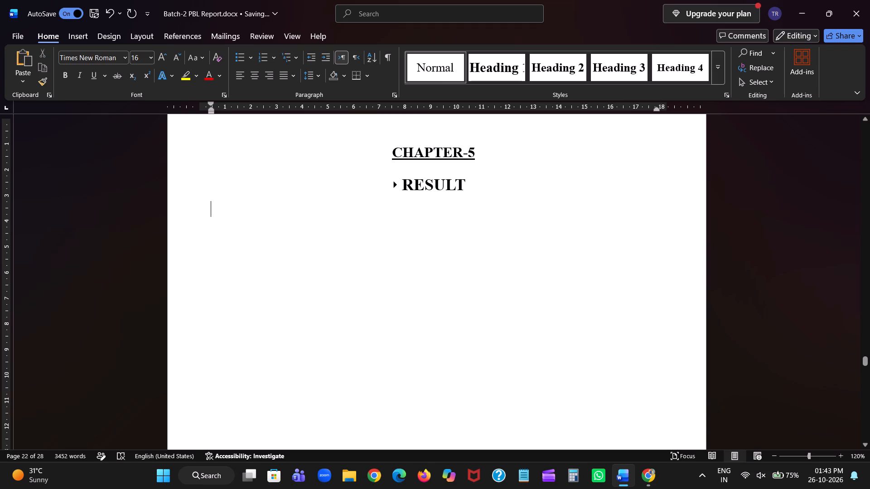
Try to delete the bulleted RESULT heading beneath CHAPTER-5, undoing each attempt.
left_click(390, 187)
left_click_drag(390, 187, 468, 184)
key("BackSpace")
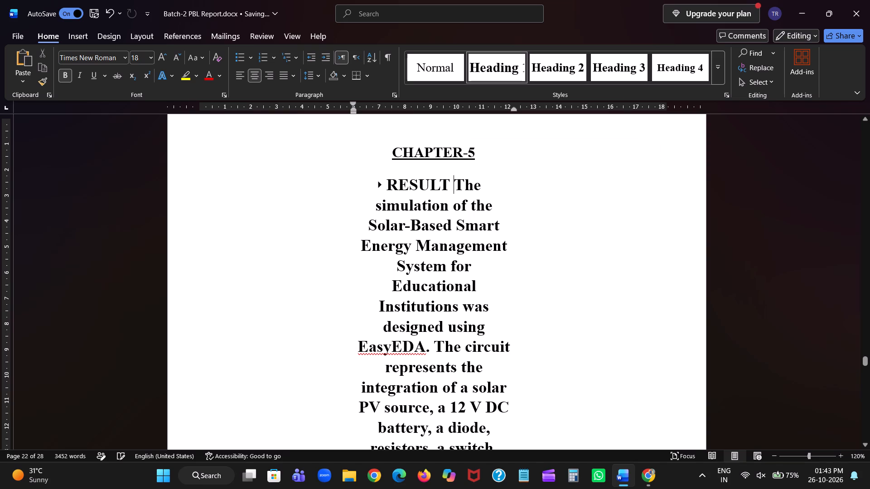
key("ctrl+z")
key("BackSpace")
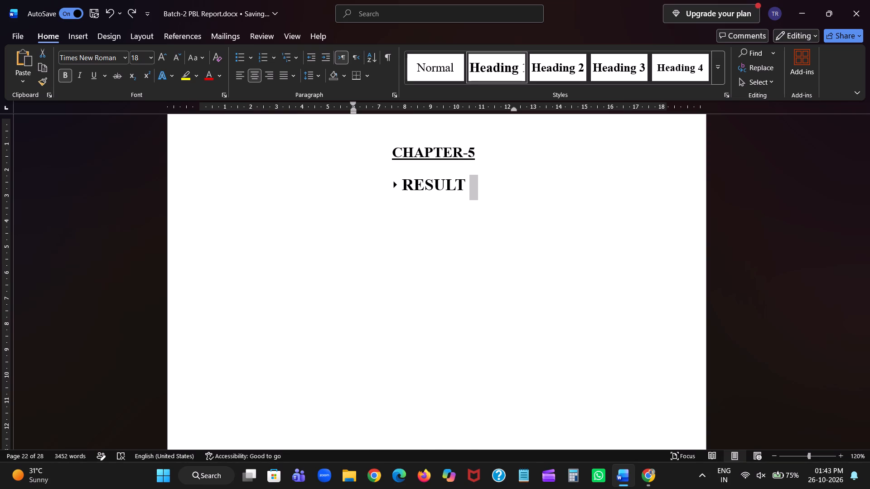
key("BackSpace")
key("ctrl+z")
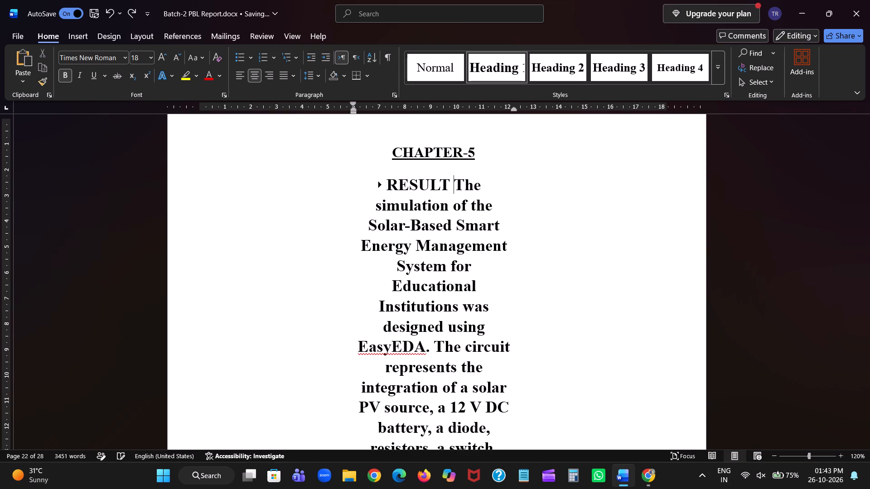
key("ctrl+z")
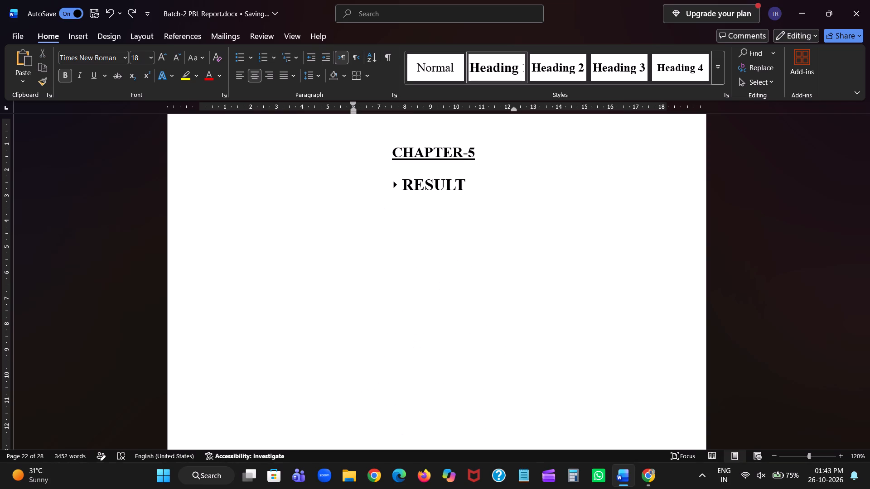
Replace the bulleted heading beneath CHAPTER-5 with an unbulleted heading reading RESULT.
left_click_drag(468, 184, 455, 201)
left_click_drag(466, 181, 362, 179)
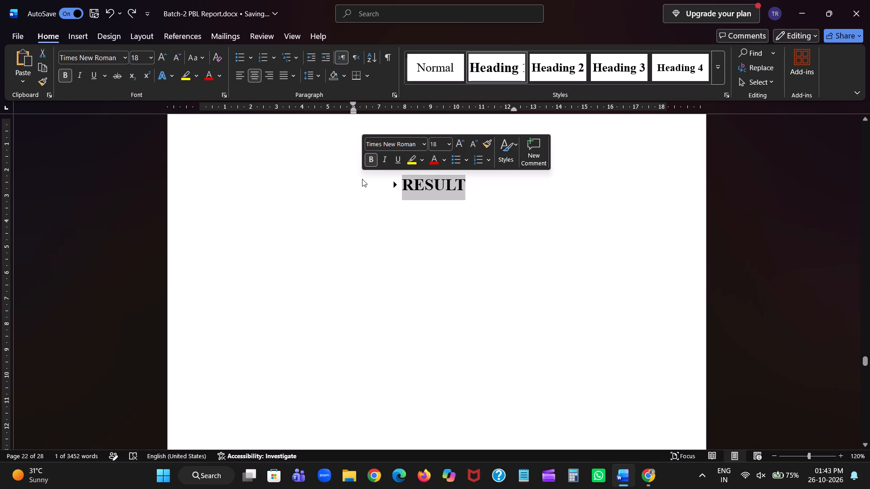
key("Delete")
key("Delete")
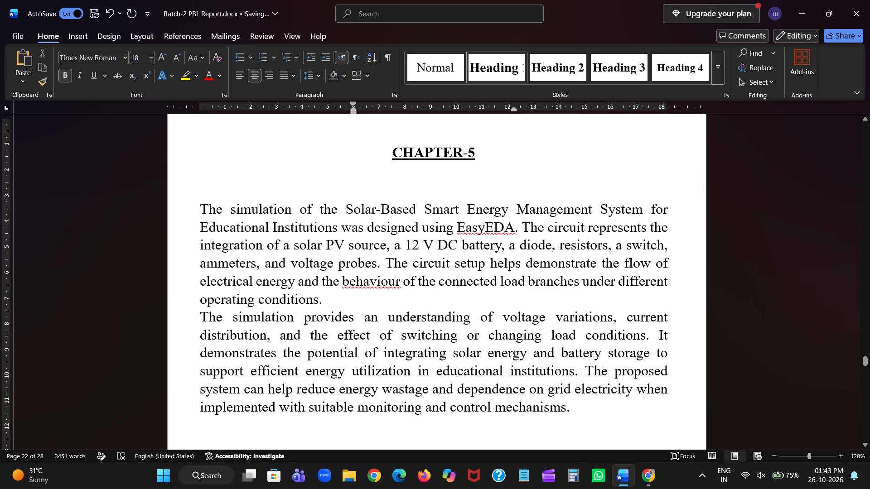
type("Re")
key("BackSpace")
key("shift+e")
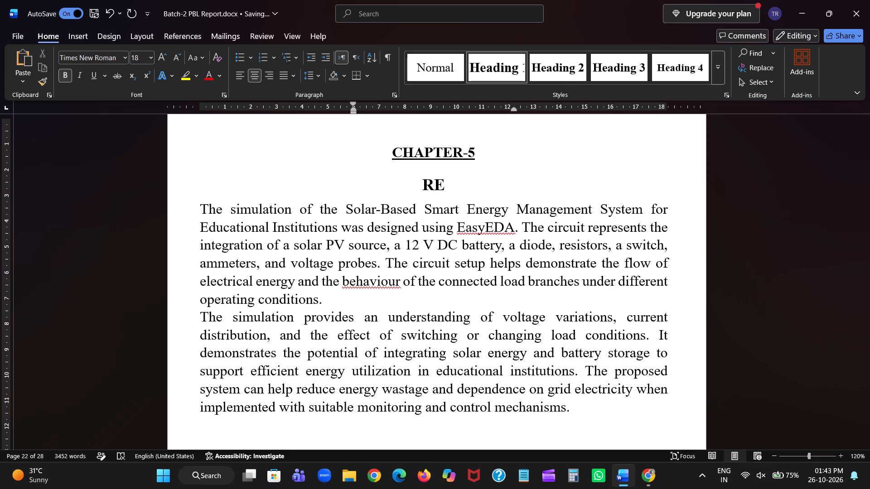
type("DS")
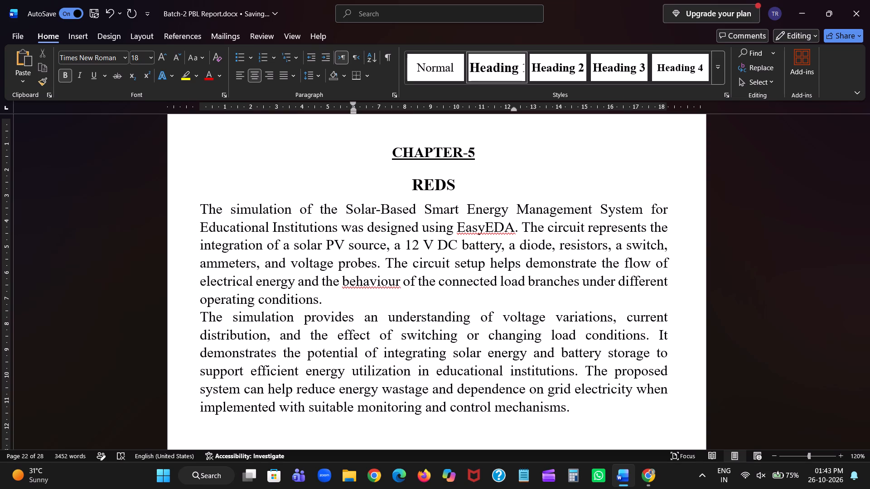
key("shift+u")
key("BackSpace")
key("BackSpace")
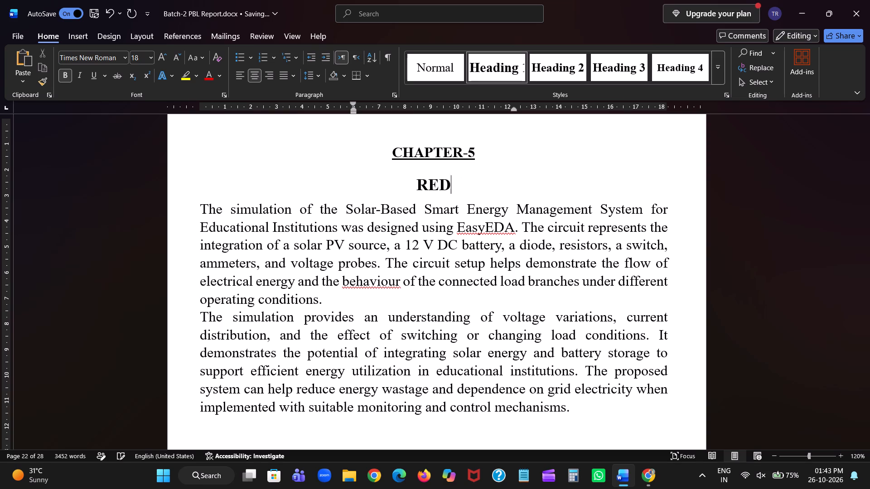
key("BackSpace")
type("SULT")
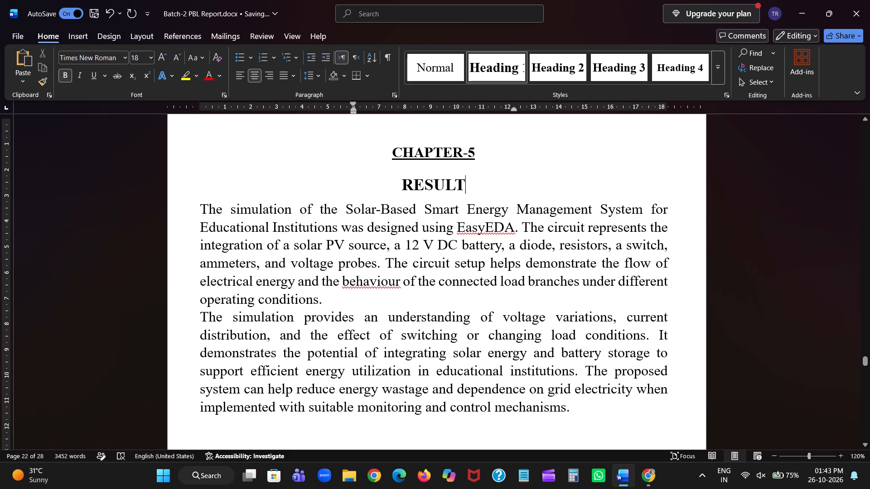
Delete the two paragraphs about the EasyEDA simulation beneath the RESULT heading.
left_click_drag(193, 203, 687, 407)
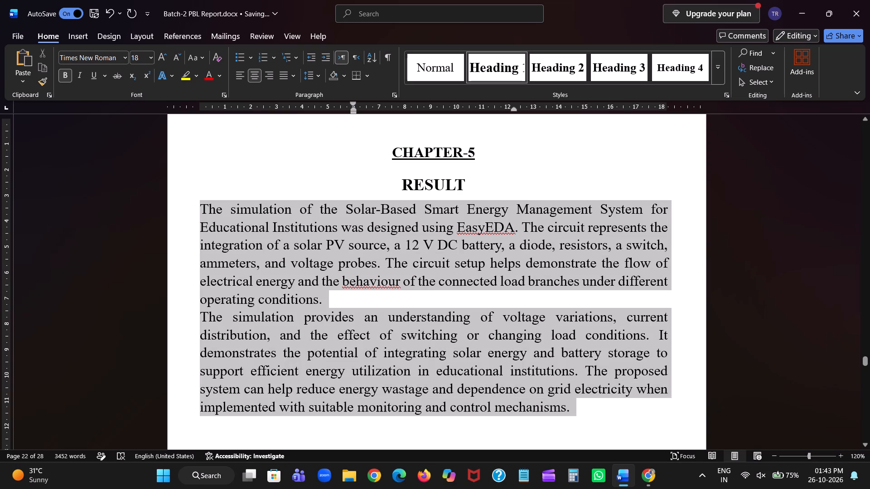
left_click_drag(687, 407, 701, 412)
key("BackSpace")
Insert a space between 5.1 and ADVANTAGES in the heading on the page after RESULT.
scroll(701, 412, "down", 1)
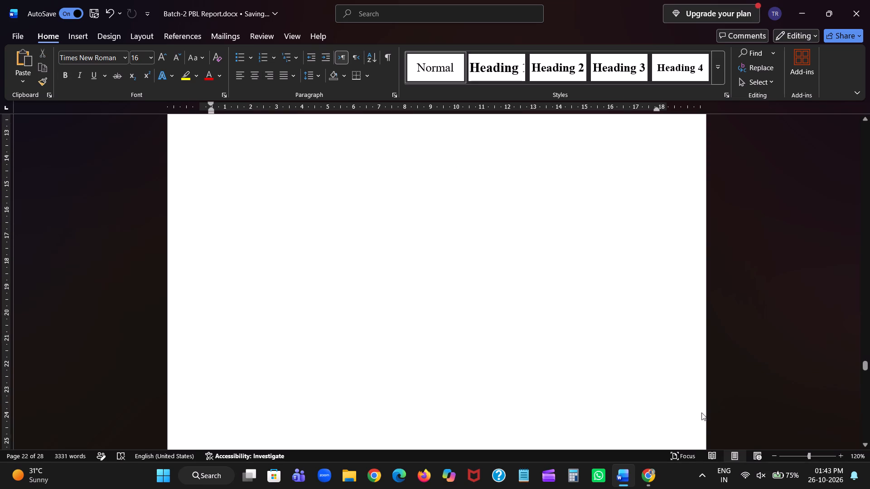
scroll(701, 412, "down", 1)
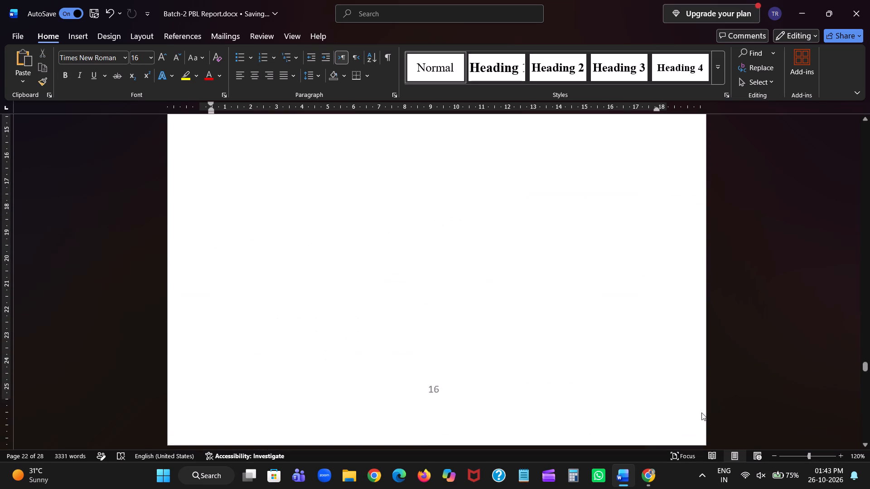
scroll(701, 412, "down", 1)
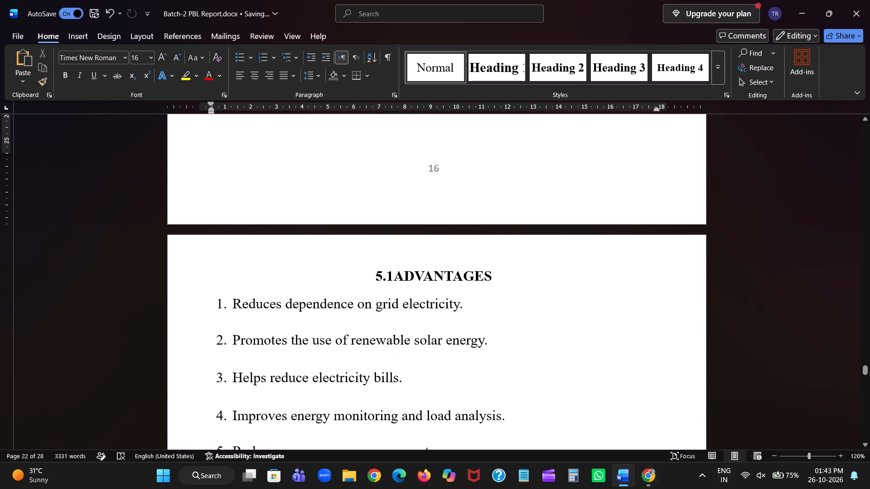
left_click(393, 277)
key("space")
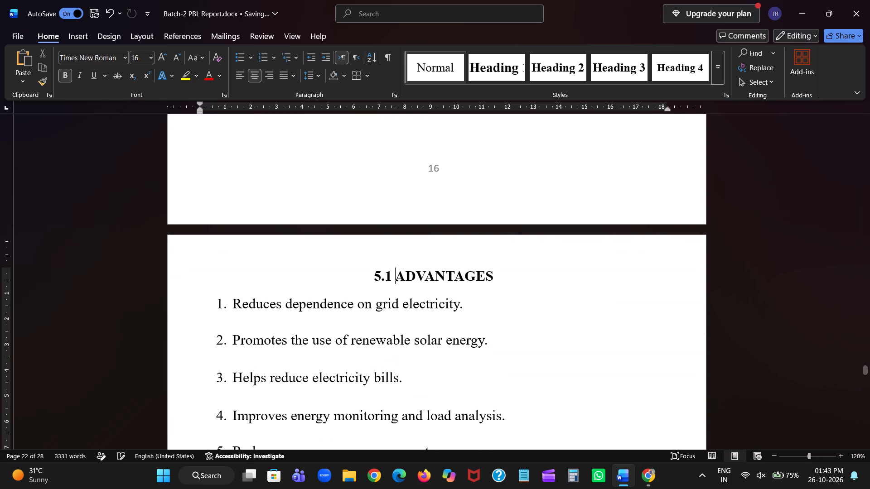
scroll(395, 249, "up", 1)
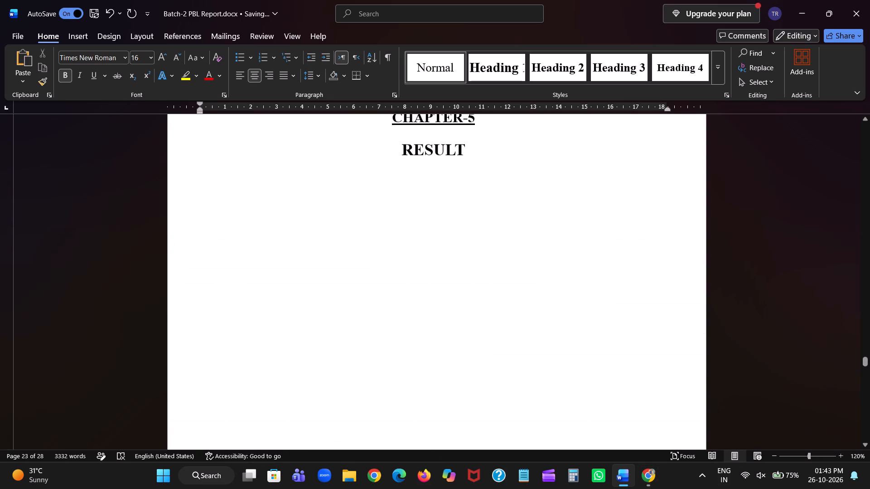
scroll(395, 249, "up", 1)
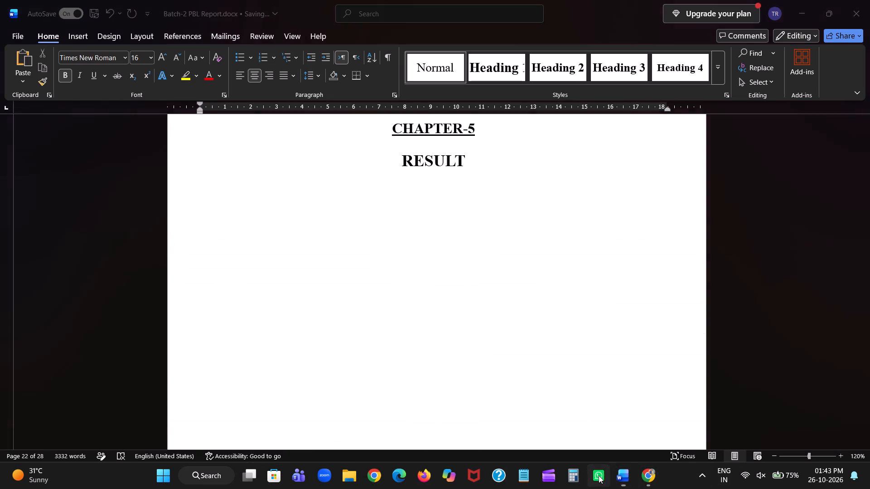
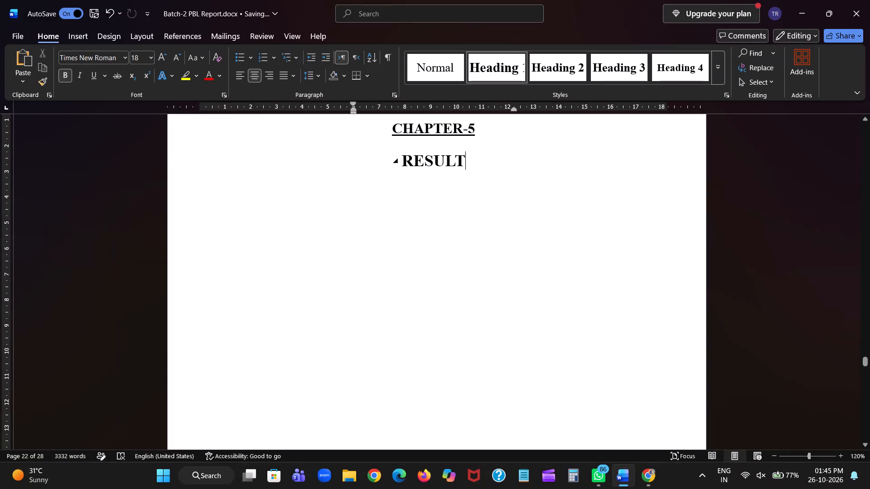
Paste the simulation circuit and graph picture on a new line beneath Chapter 5's RESULT heading and stretch it taller.
key("Return")
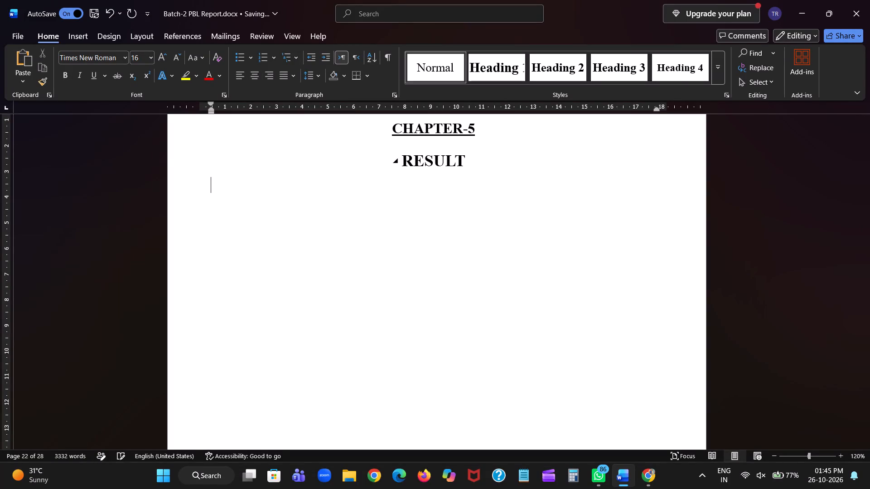
key("ctrl+v")
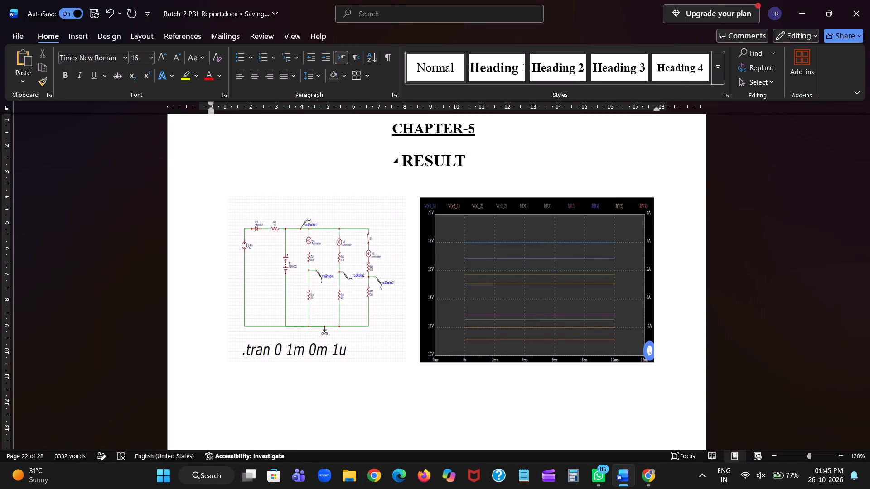
left_click(420, 260)
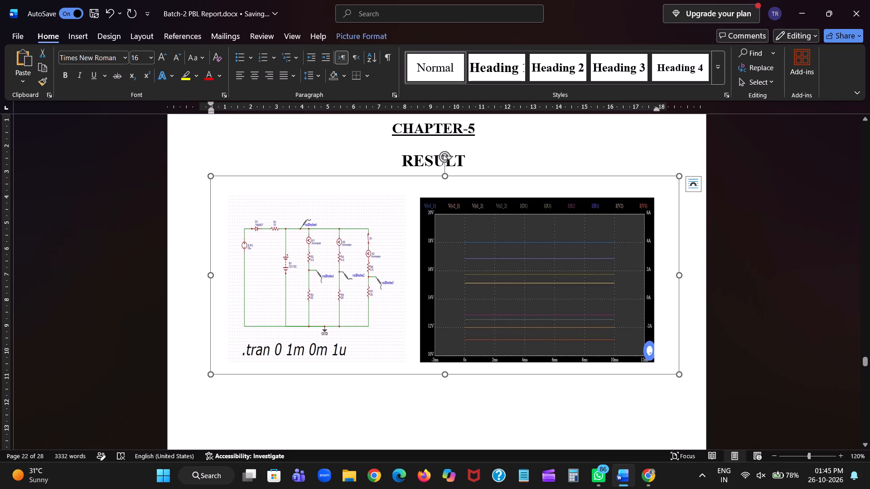
left_click_drag(445, 176, 445, 206)
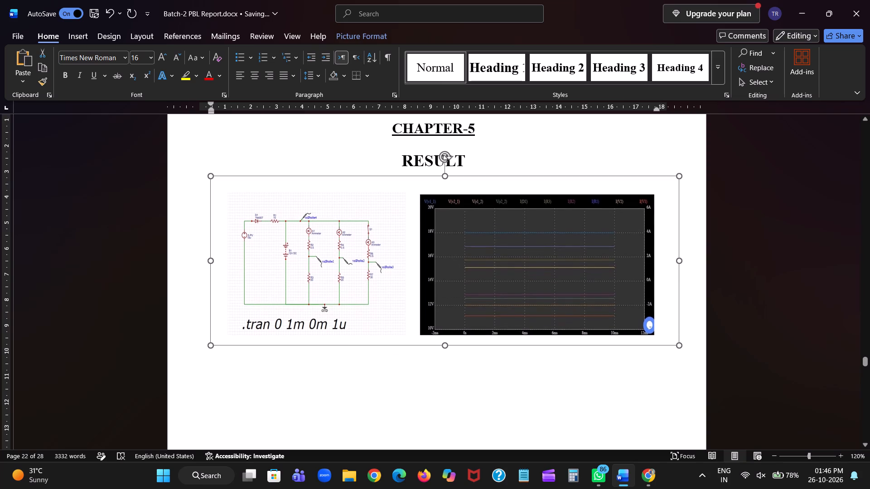
left_click_drag(445, 206, 436, 155)
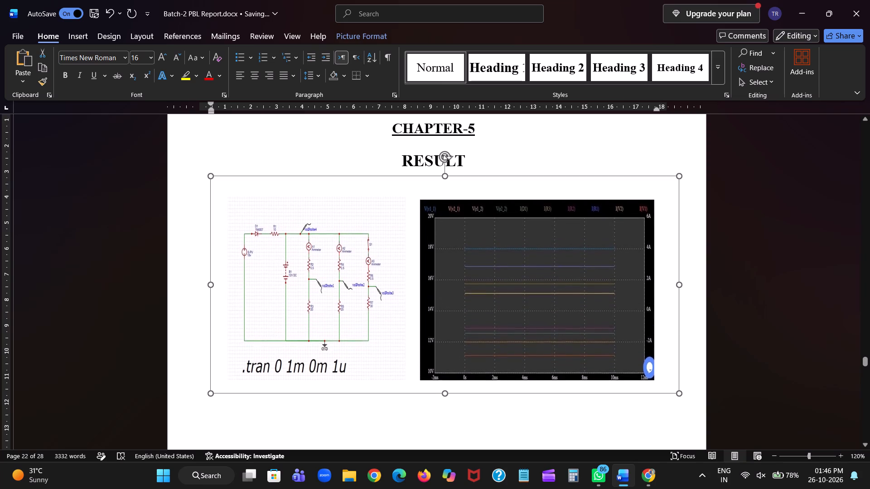
left_click_drag(436, 155, 429, 82)
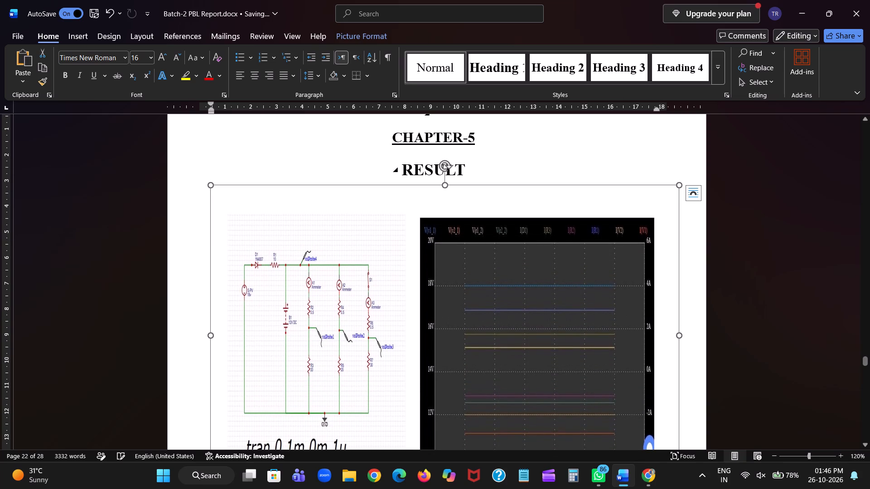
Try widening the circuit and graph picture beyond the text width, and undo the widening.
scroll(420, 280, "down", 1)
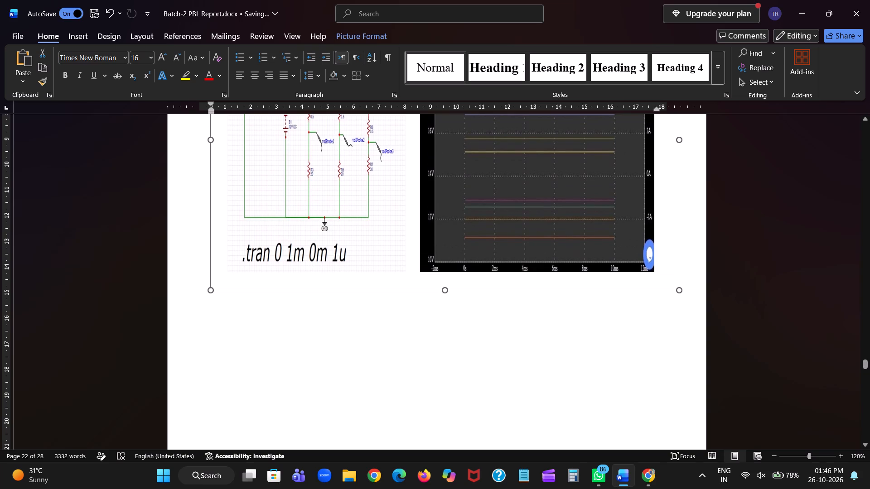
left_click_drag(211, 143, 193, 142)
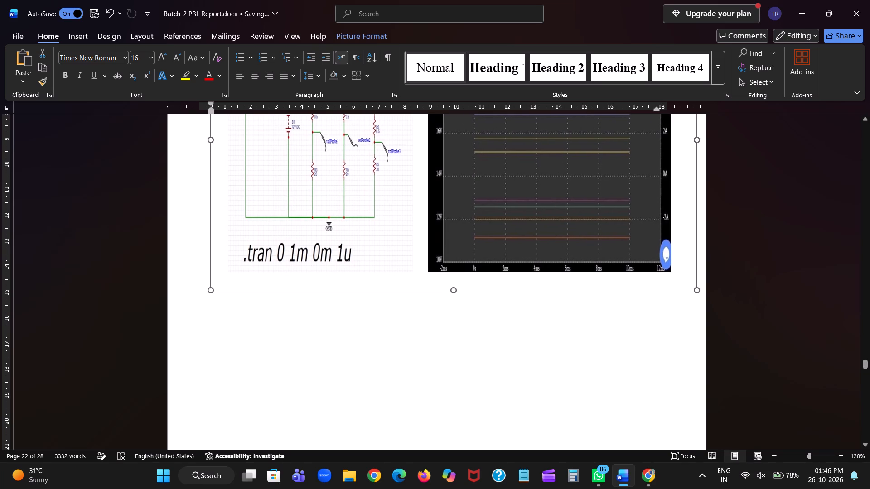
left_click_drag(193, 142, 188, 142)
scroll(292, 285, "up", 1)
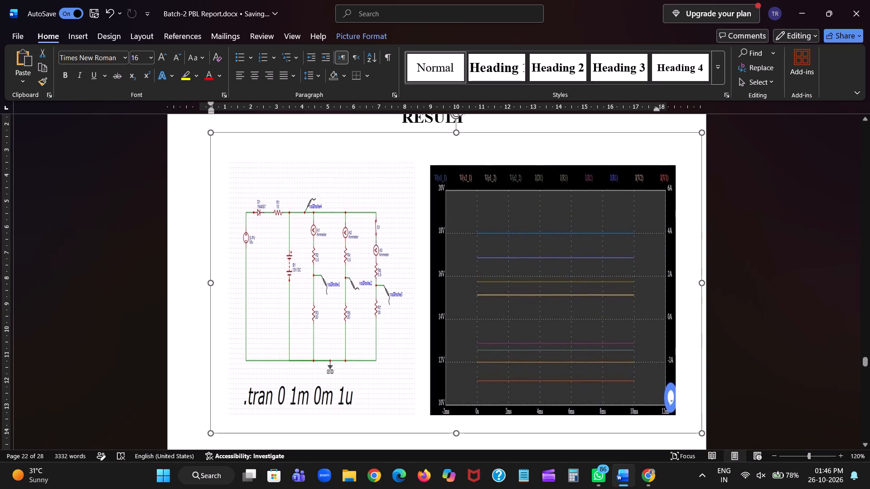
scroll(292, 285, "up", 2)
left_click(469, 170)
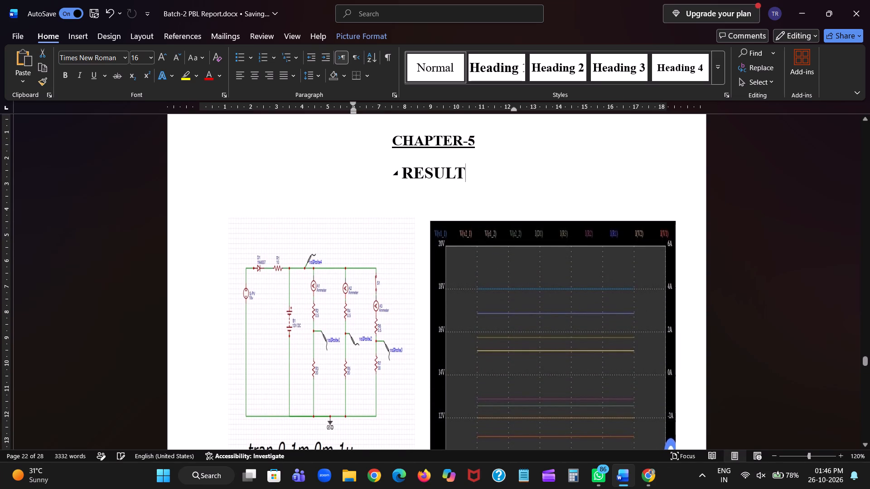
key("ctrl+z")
Move the circuit and graph picture further below the RESULT heading by cutting it, adding two blank lines and pasting it back.
key("ctrl+x")
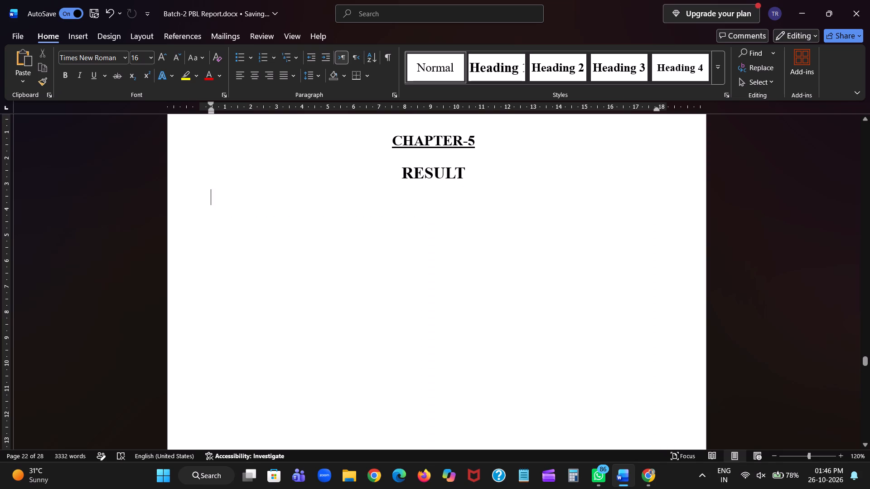
key("Return")
key("Return")
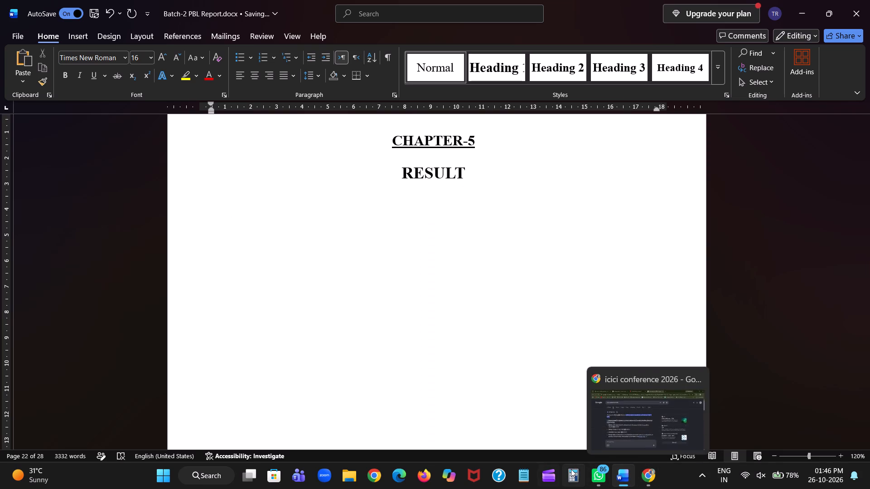
key("ctrl+v")
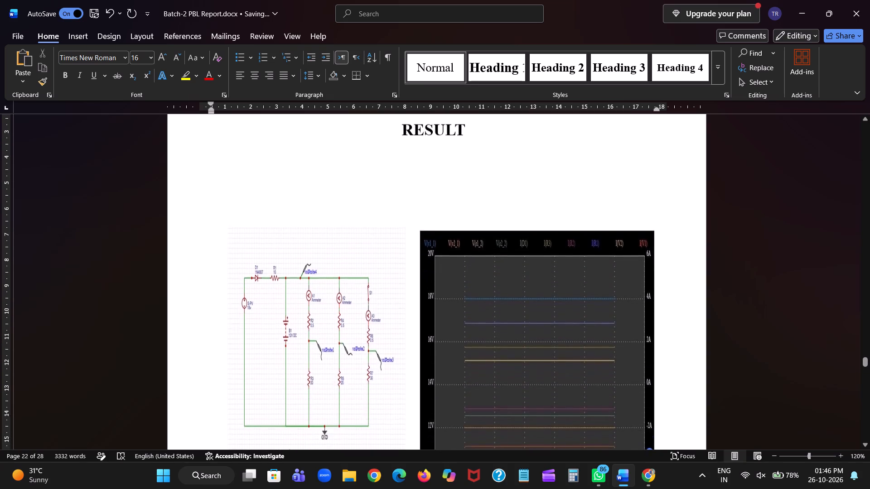
Widen the circuit and graph picture to just short of the page's edge and make it slightly taller overall.
left_click(404, 288)
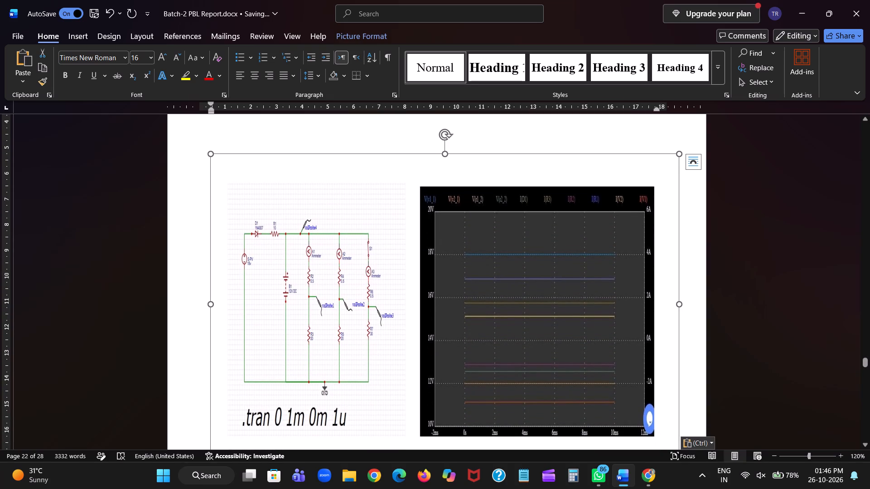
left_click_drag(678, 304, 706, 302)
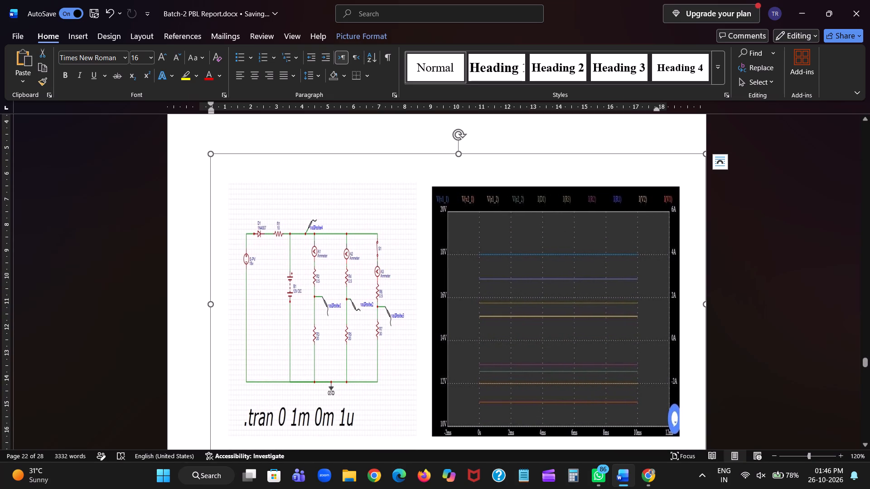
left_click(707, 305)
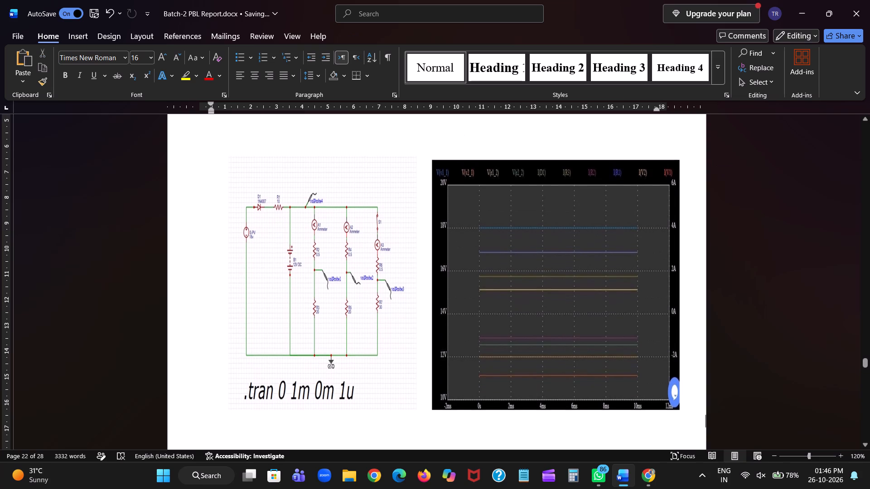
left_click(700, 305)
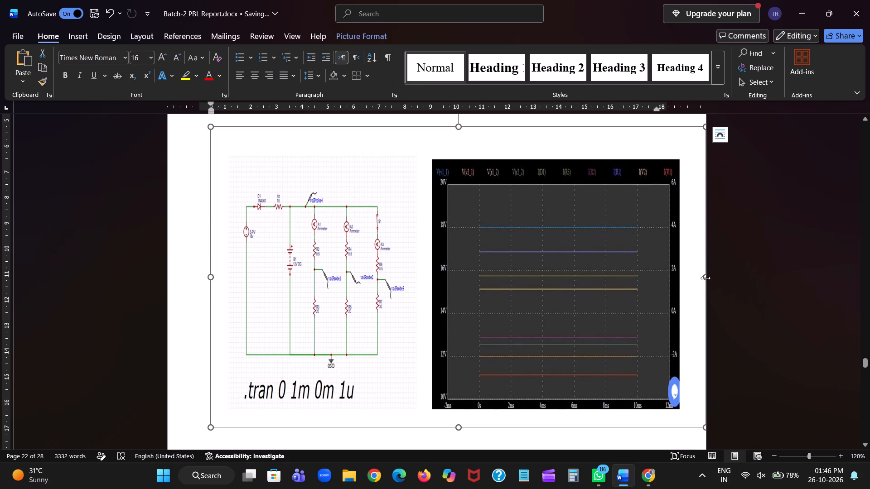
left_click_drag(706, 278, 697, 278)
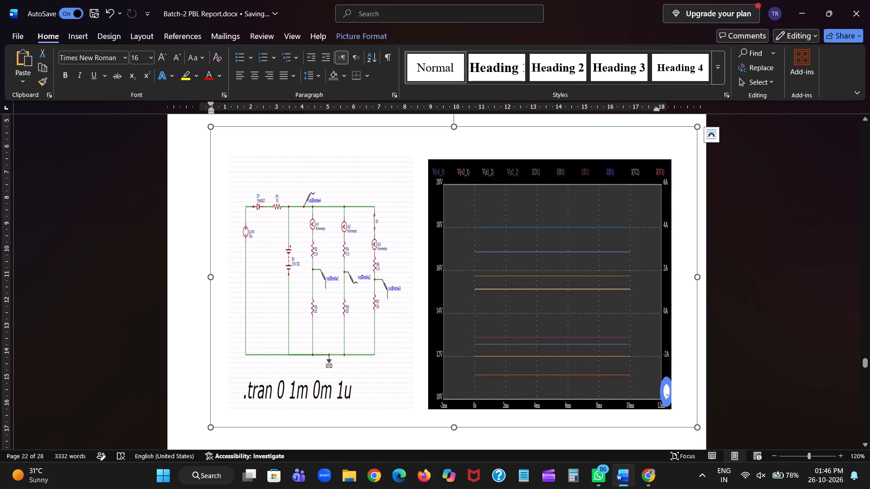
left_click_drag(209, 277, 190, 278)
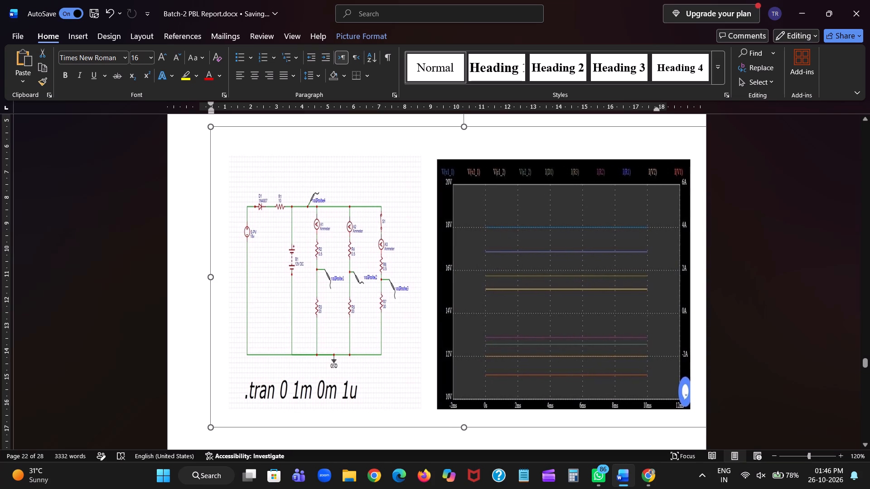
left_click_drag(190, 278, 209, 288)
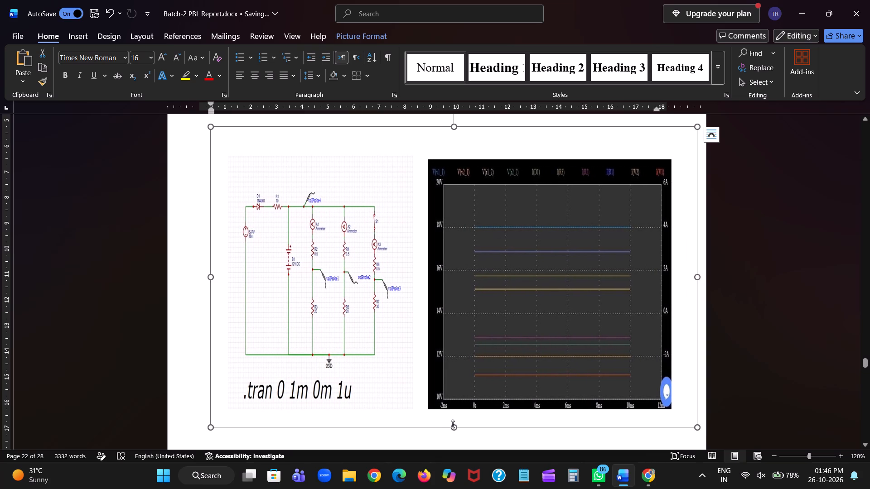
left_click_drag(453, 424, 454, 447)
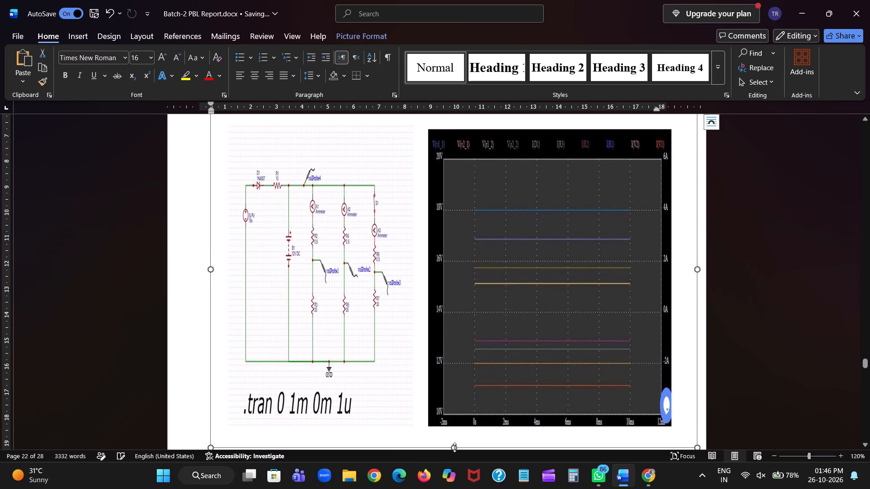
scroll(443, 365, "up", 1)
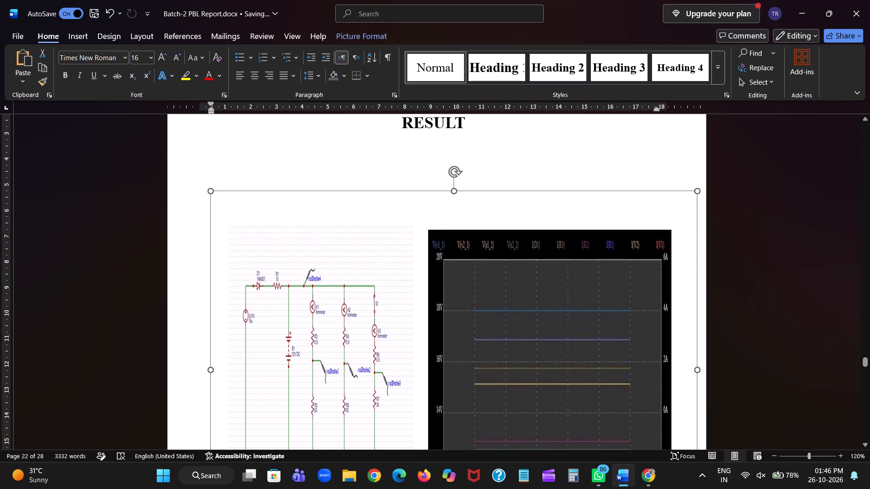
left_click_drag(454, 189, 454, 203)
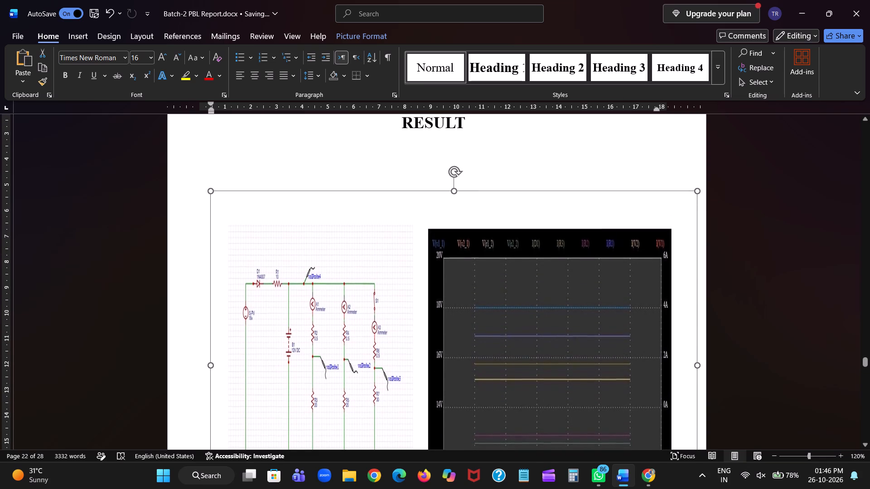
left_click_drag(454, 203, 454, 226)
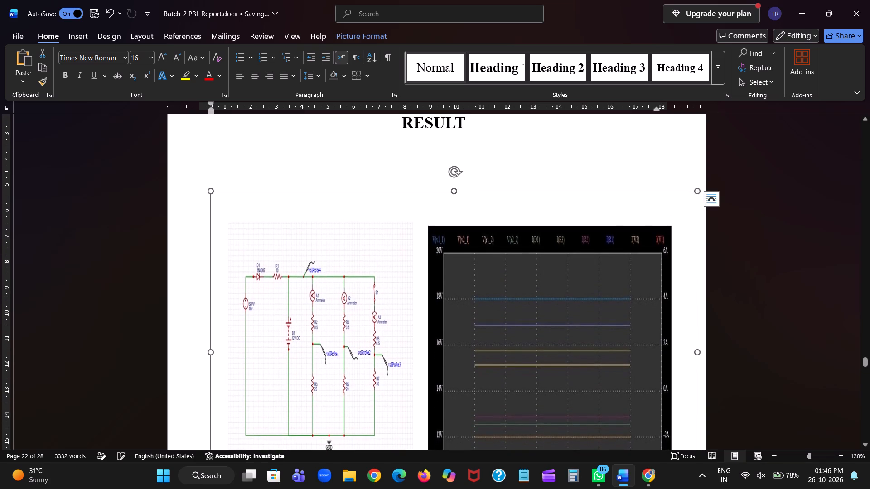
scroll(454, 226, "down", 1)
left_click(454, 226)
Add a blank line above the CHAPTER-10 heading to push it onto the same page as APPLICATIONS.
scroll(454, 226, "down", 1)
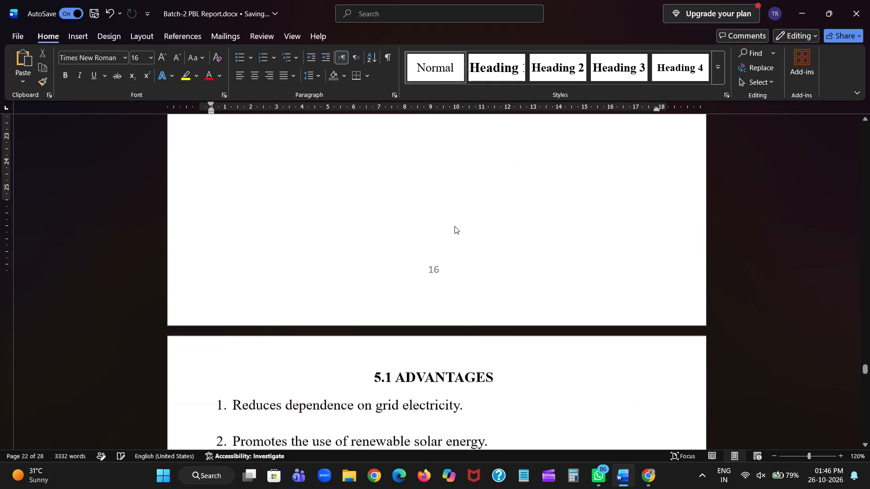
scroll(454, 226, "down", 1)
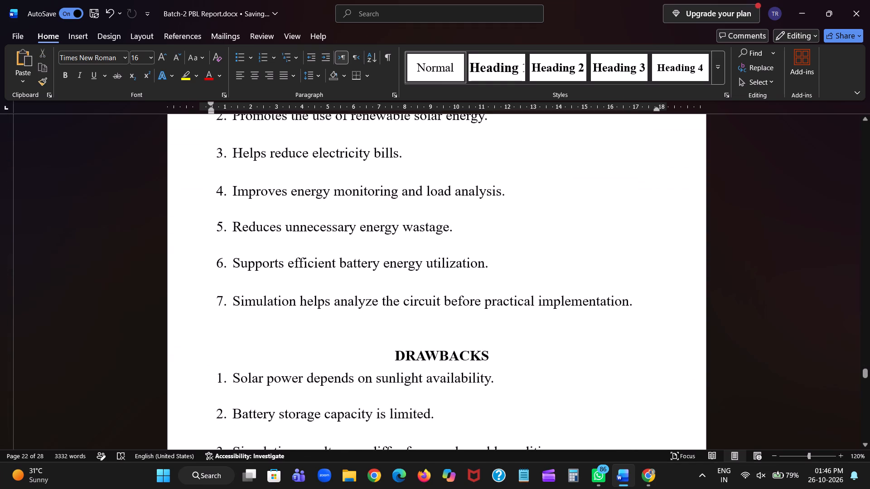
scroll(454, 226, "down", 2)
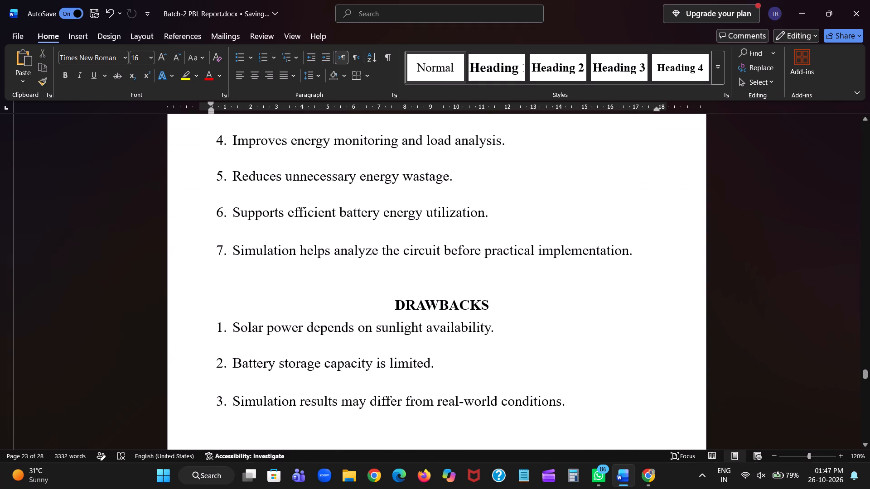
scroll(454, 226, "down", 2)
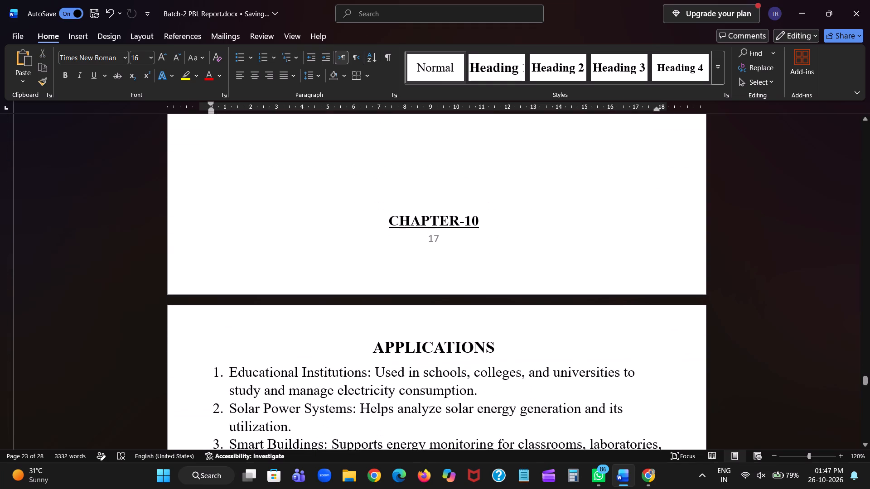
left_click(432, 195)
key("Return")
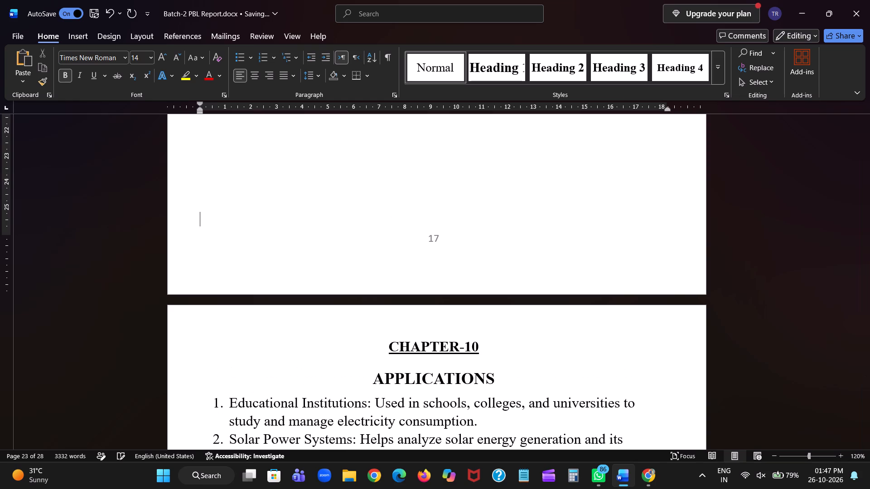
Insert a space between 4.1 and WORKING in the Chapter 4 section heading.
scroll(432, 195, "down", 1)
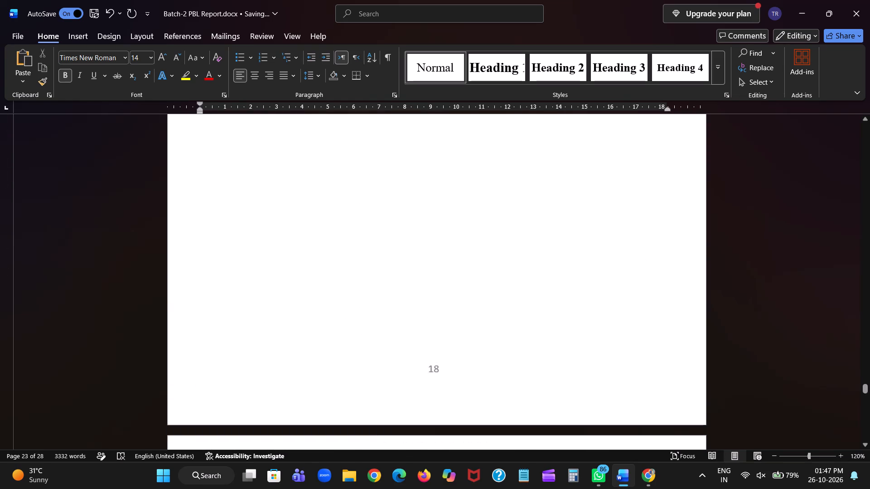
scroll(432, 195, "down", 1)
scroll(432, 195, "up", 1)
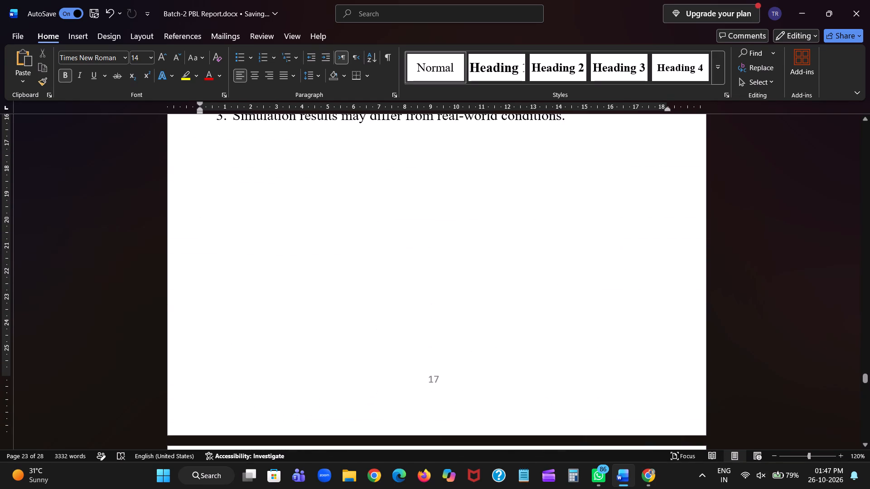
scroll(432, 195, "up", 3)
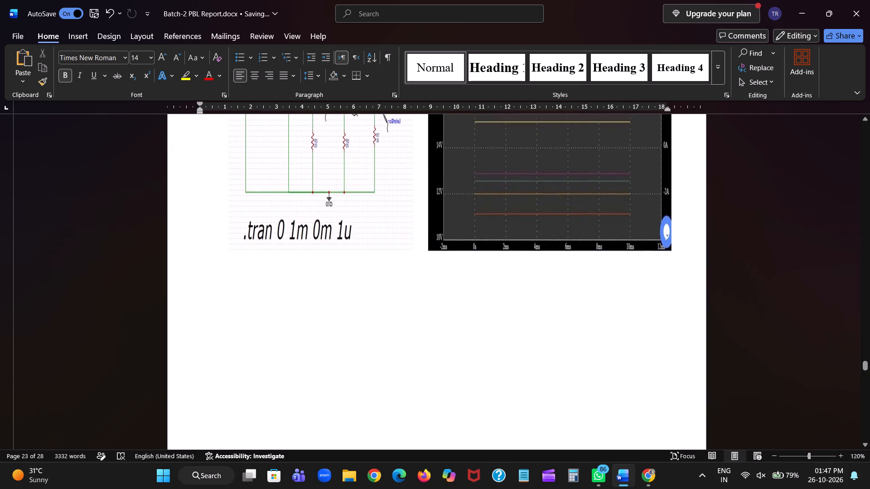
scroll(432, 195, "up", 2)
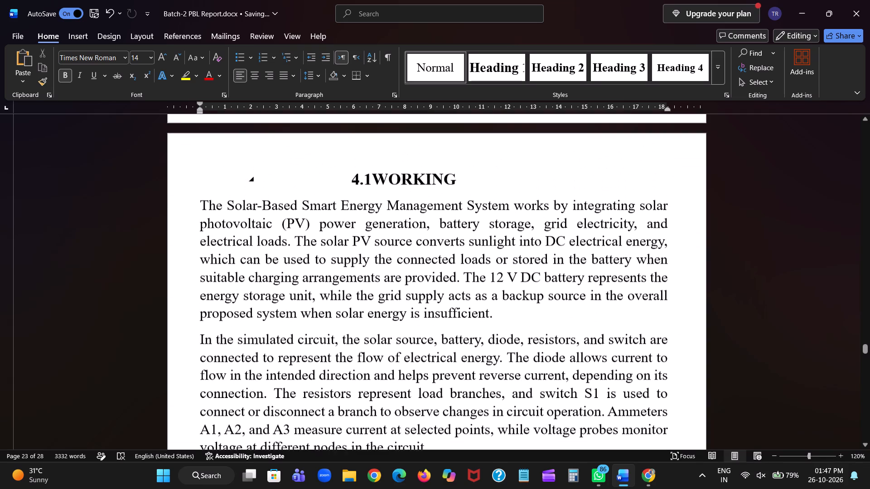
scroll(432, 195, "up", 1)
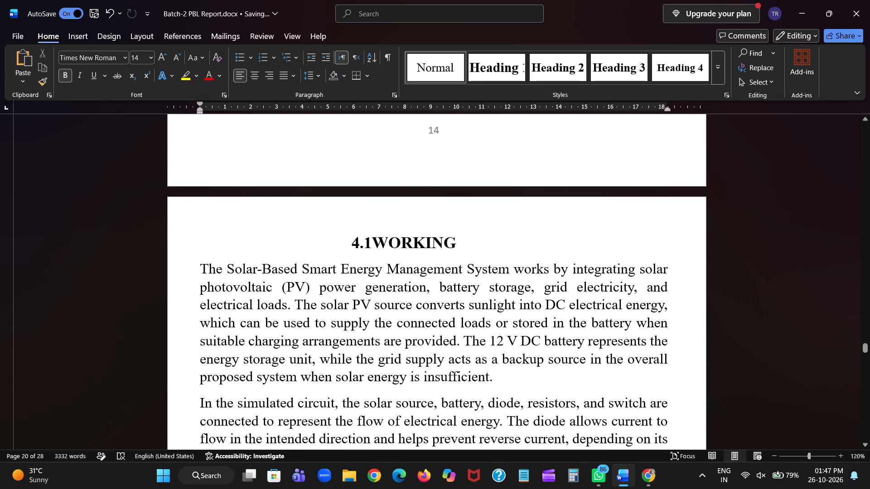
left_click(371, 238)
key("space")
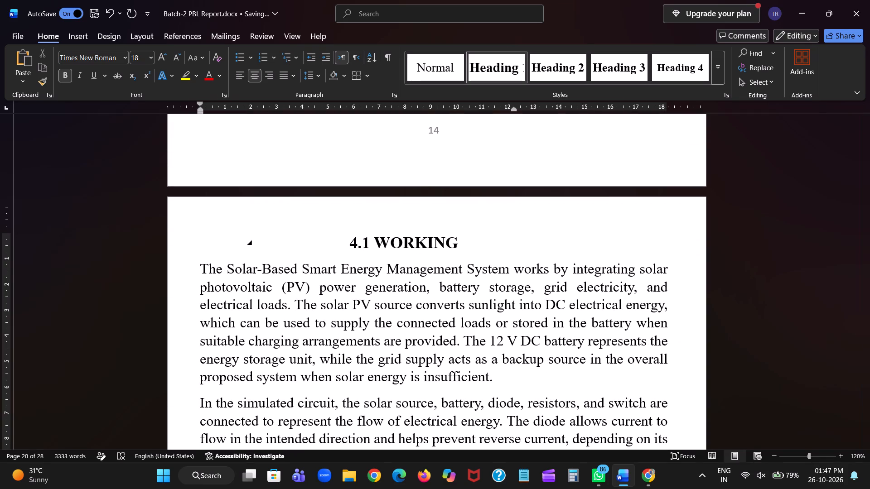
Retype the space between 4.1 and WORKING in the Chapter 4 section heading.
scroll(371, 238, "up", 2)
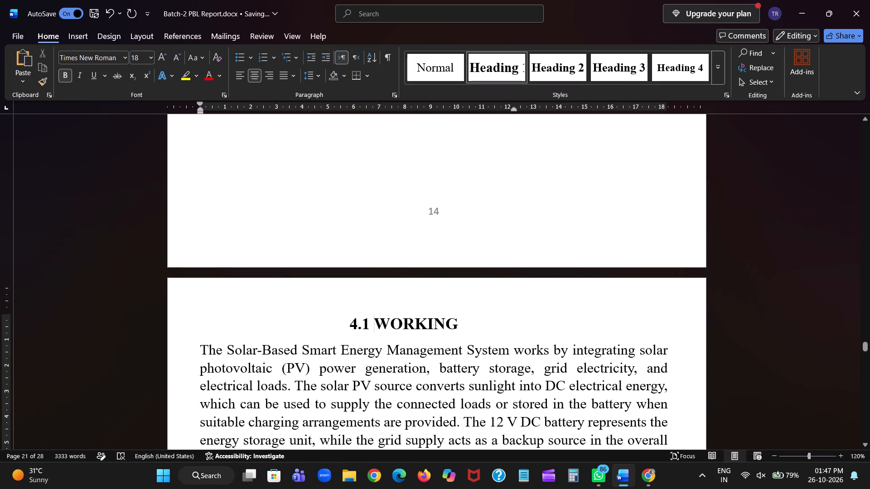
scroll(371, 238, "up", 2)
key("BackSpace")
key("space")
Remove the final S from the FUTURE SCOPES heading so it reads FUTURE SCOPE.
scroll(371, 238, "up", 2)
scroll(371, 238, "down", 2)
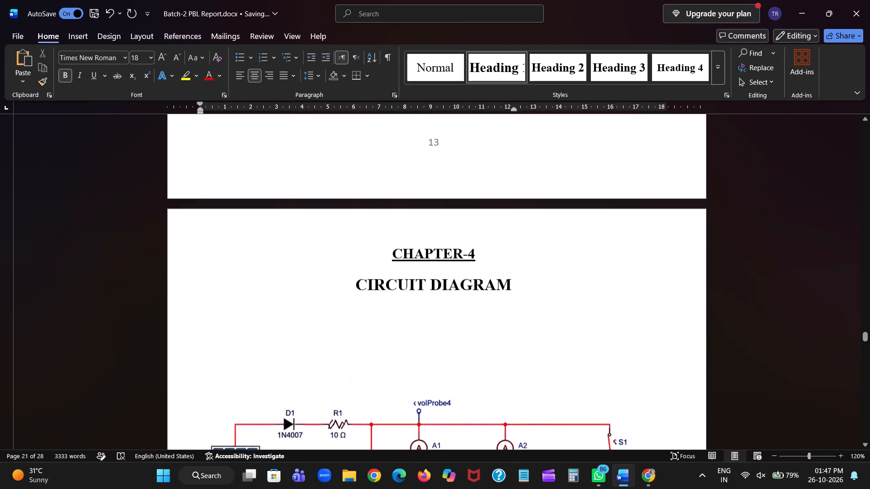
scroll(371, 238, "down", 4)
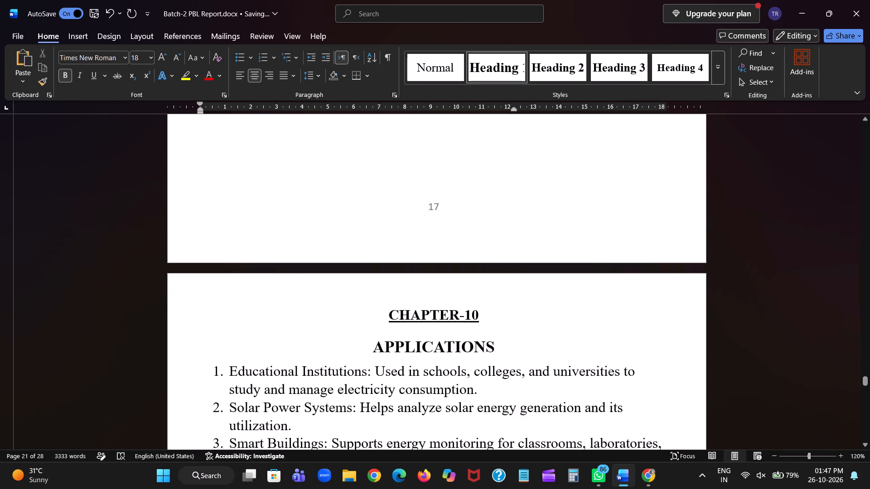
scroll(371, 238, "down", 3)
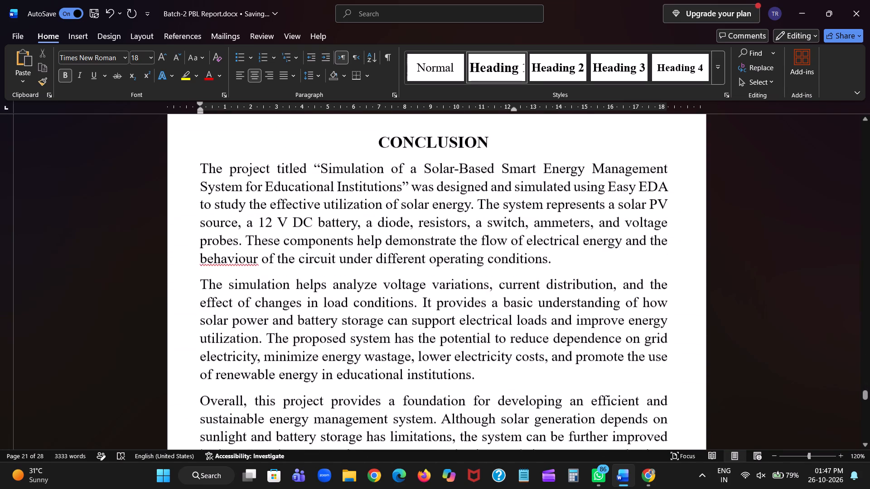
scroll(371, 238, "down", 2)
scroll(371, 238, "up", 1)
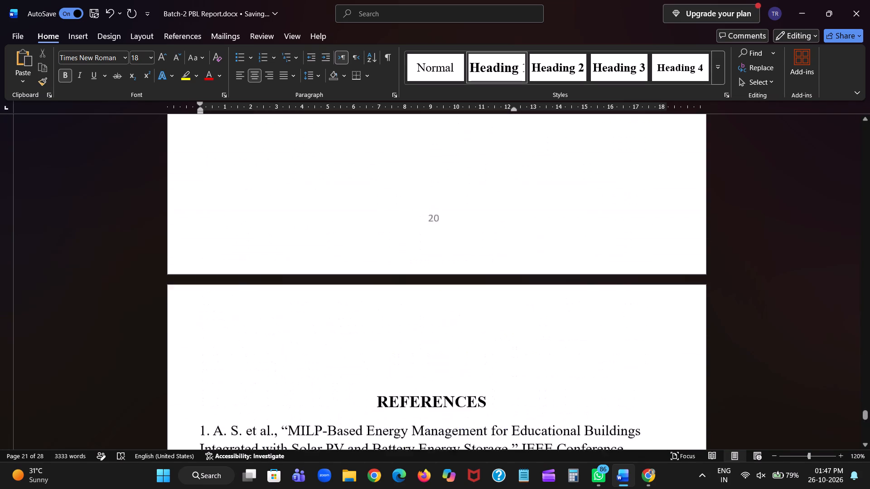
scroll(371, 238, "up", 2)
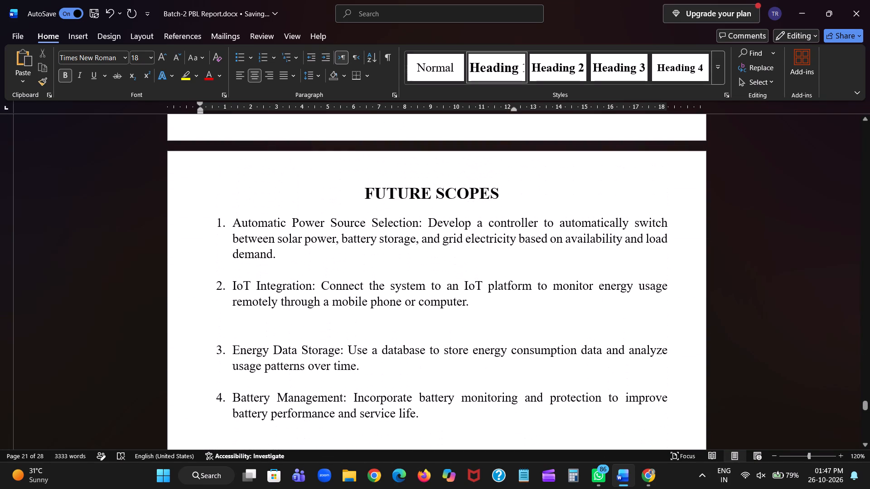
left_click(504, 188)
key("BackSpace")
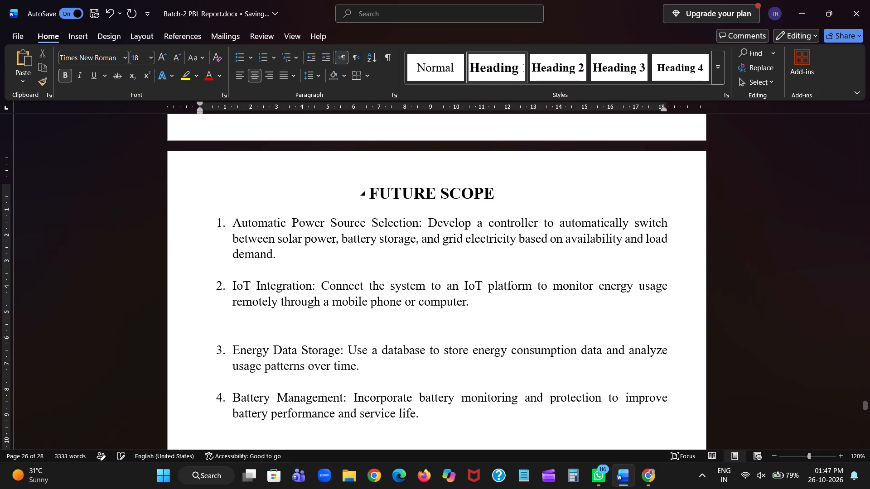
Add a new line below the third reference's link at the end of the REFERENCES list.
scroll(504, 188, "down", 2)
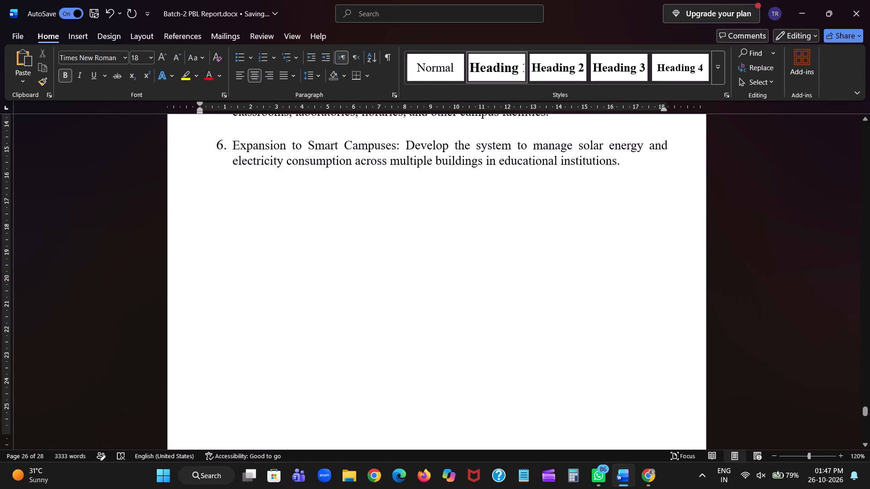
scroll(504, 188, "down", 2)
scroll(504, 188, "up", 1)
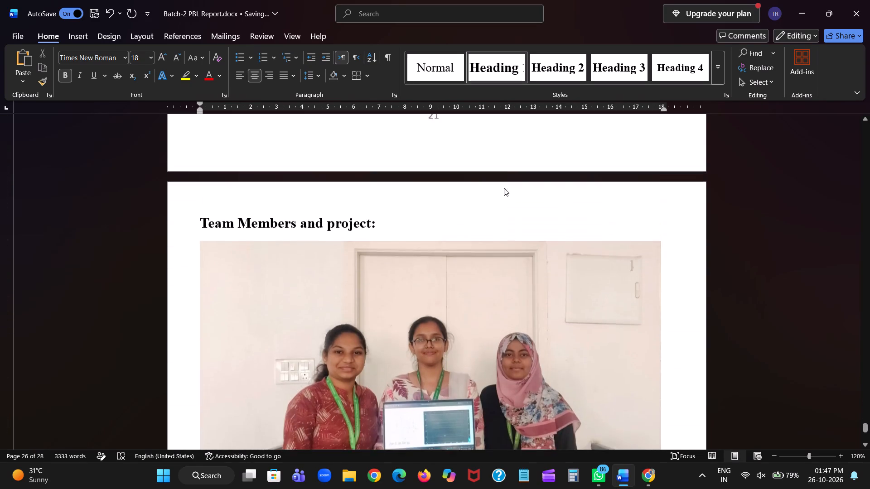
scroll(504, 188, "up", 2)
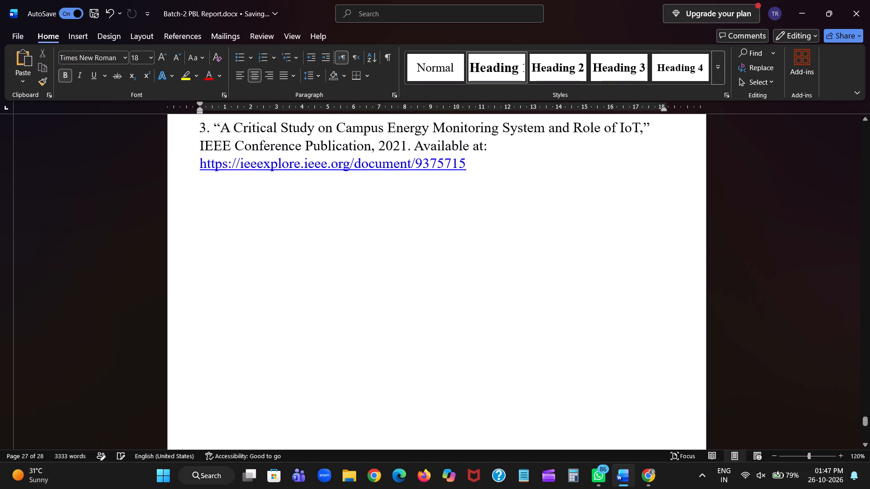
left_click(475, 159)
key("Return")
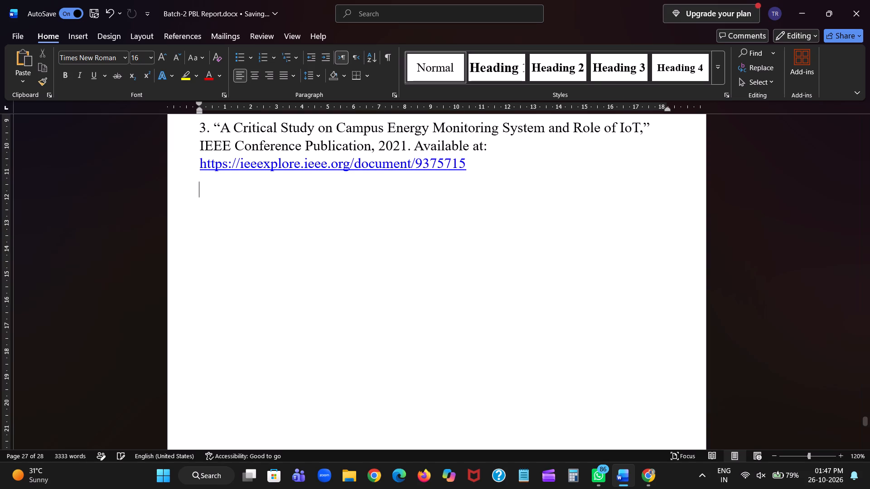
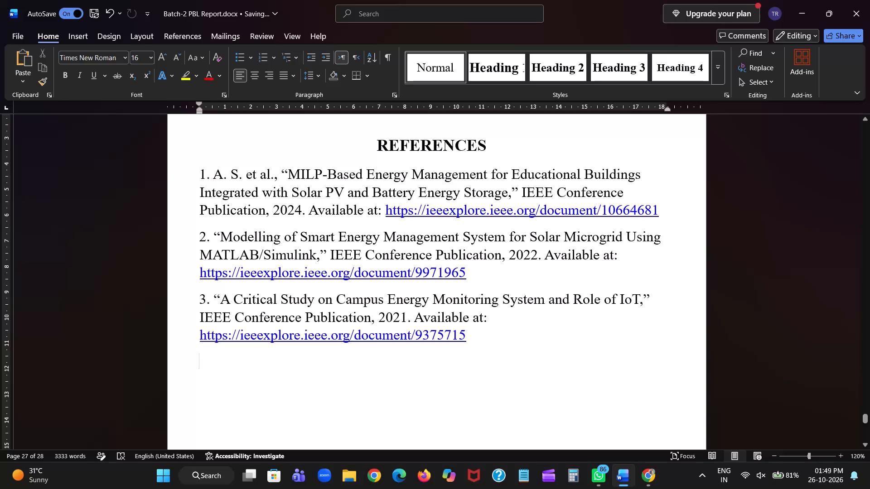
Paste the copied All About Circuits and Electronics Tutorials entries below the third reference and number the All About Circuits entry "4.".
key("ctrl+v")
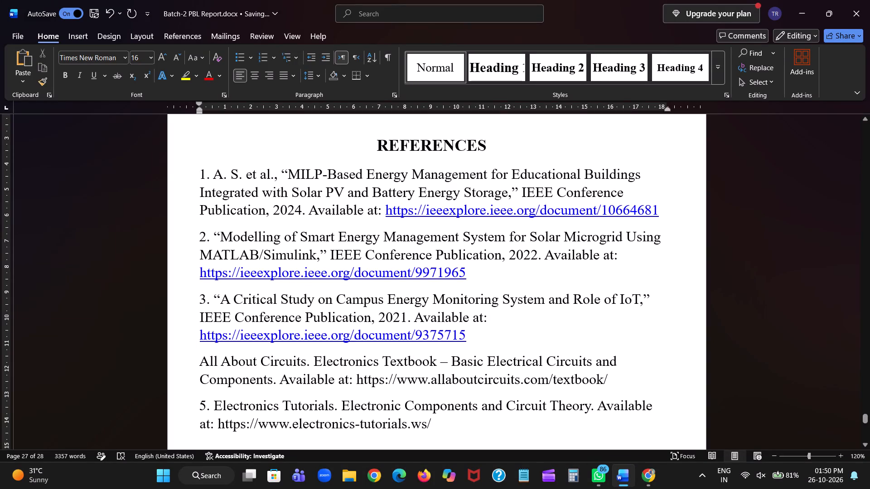
left_click(203, 361)
key("4")
key("period")
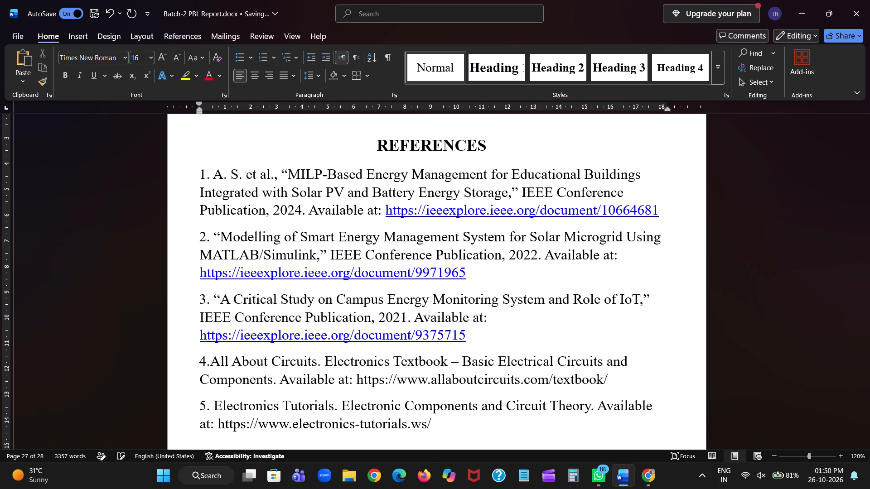
scroll(203, 361, "down", 1)
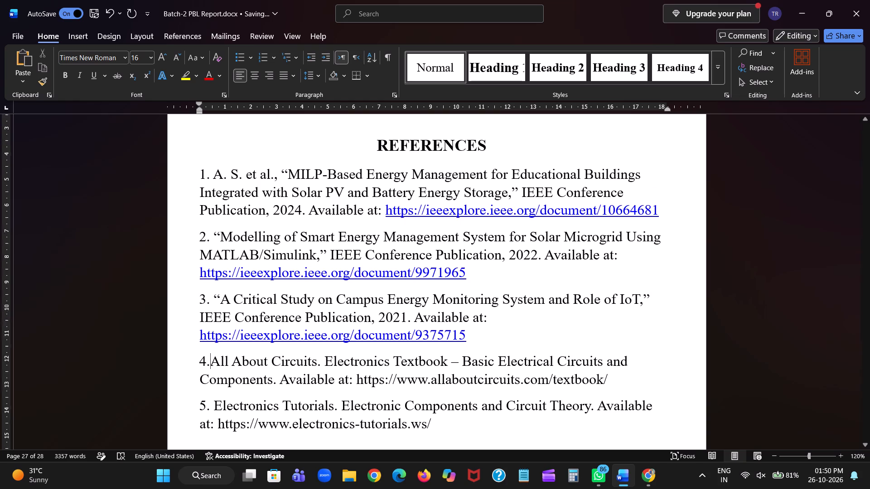
scroll(203, 361, "down", 1)
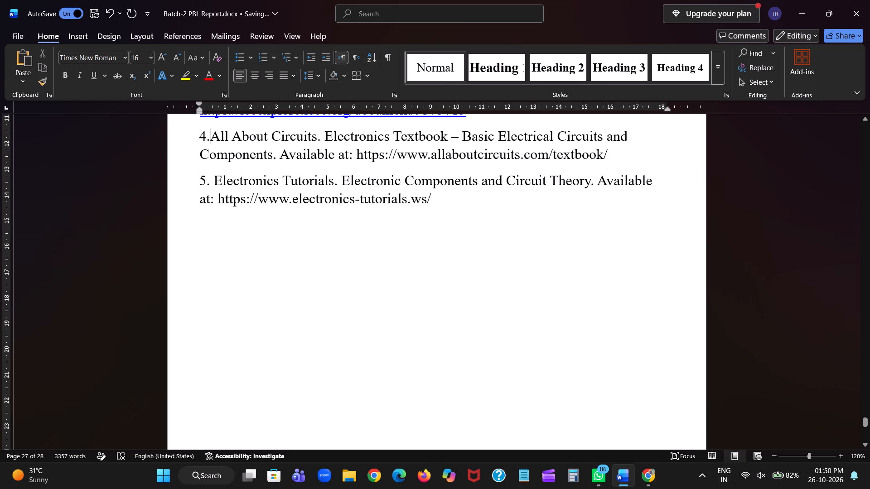
left_click_drag(356, 155, 592, 160)
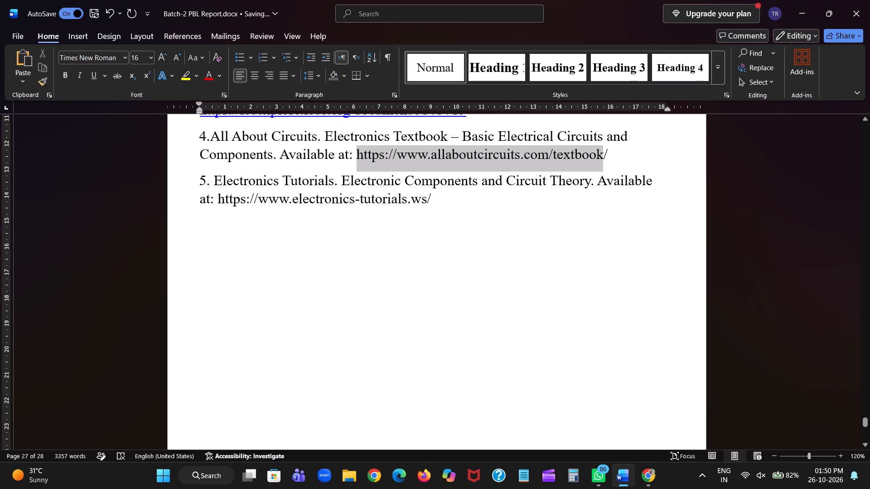
left_click_drag(592, 160, 652, 158)
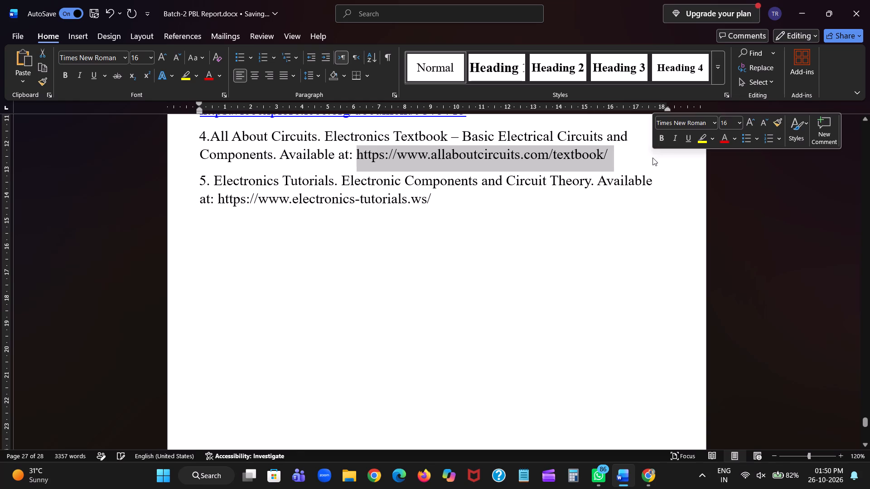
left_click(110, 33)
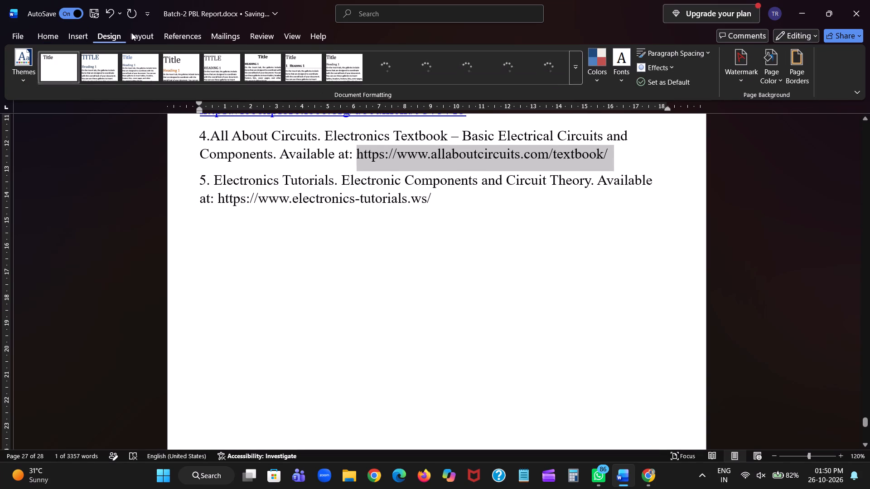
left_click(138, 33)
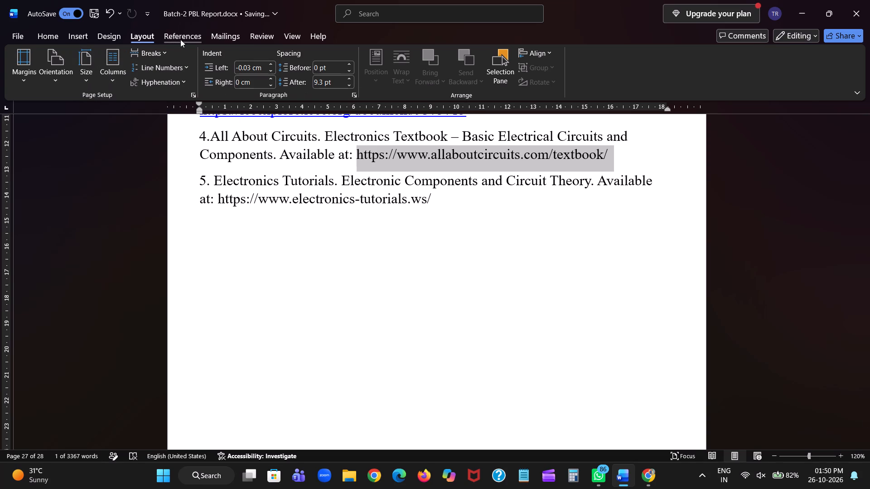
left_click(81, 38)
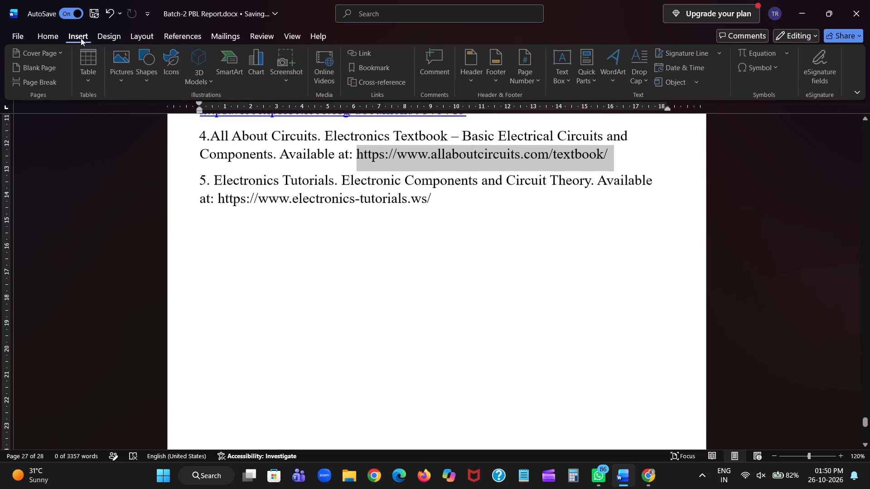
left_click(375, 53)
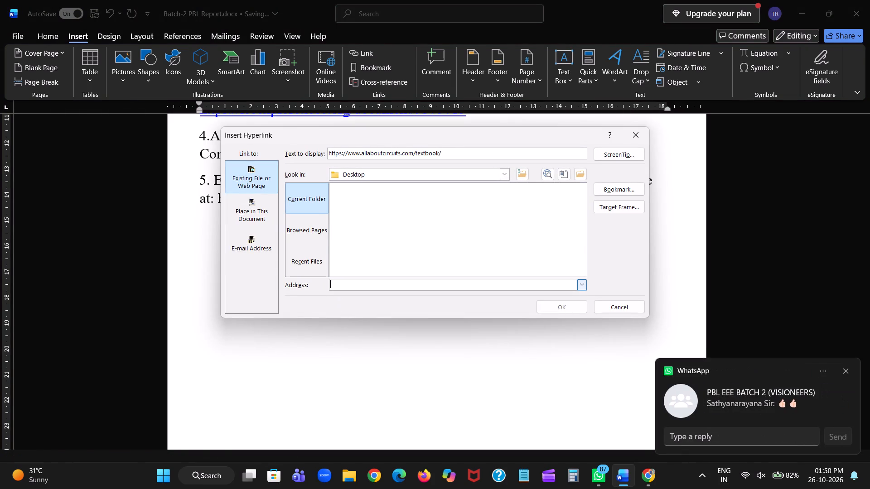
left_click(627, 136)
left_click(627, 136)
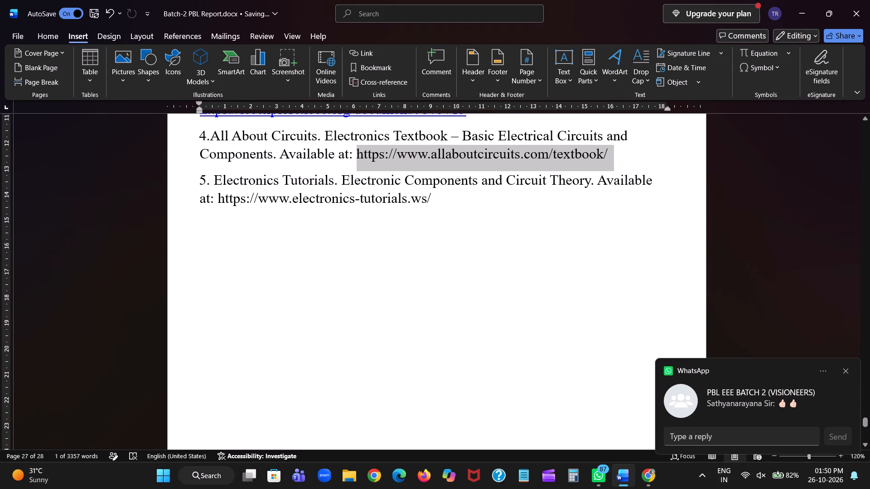
key("ctrl+c")
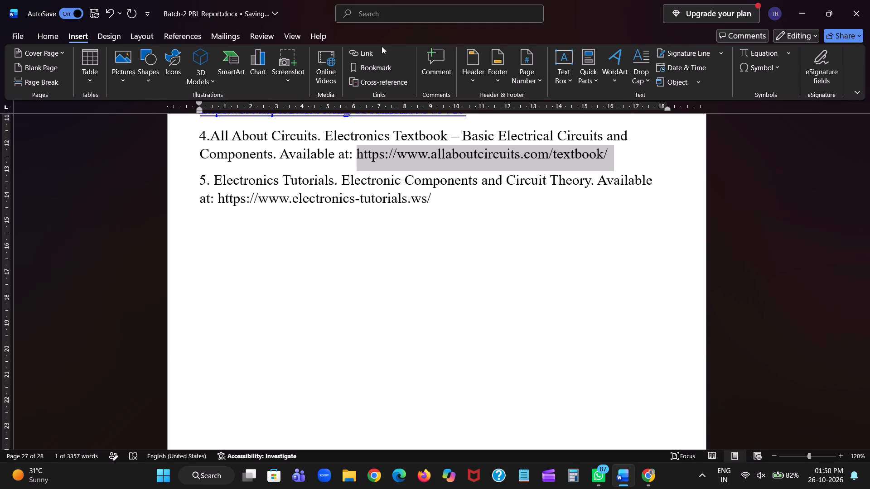
left_click(382, 46)
left_click(363, 50)
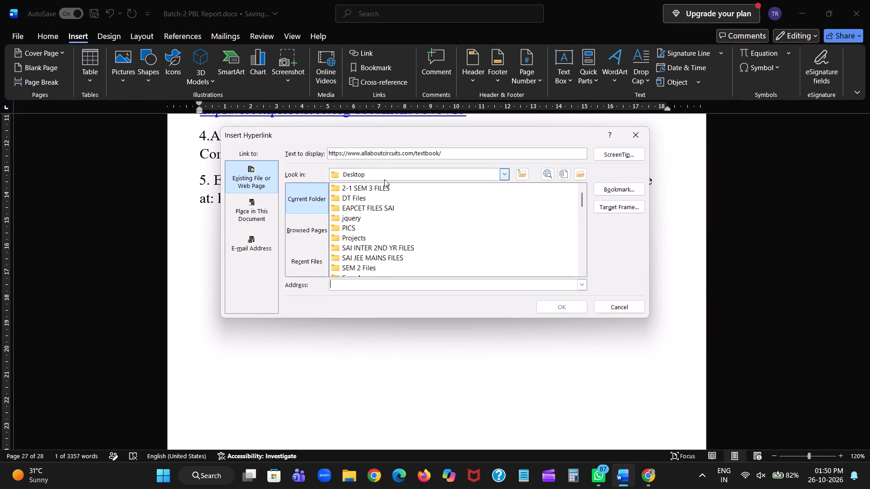
left_click(362, 283)
key("ctrl+v")
left_click(554, 304)
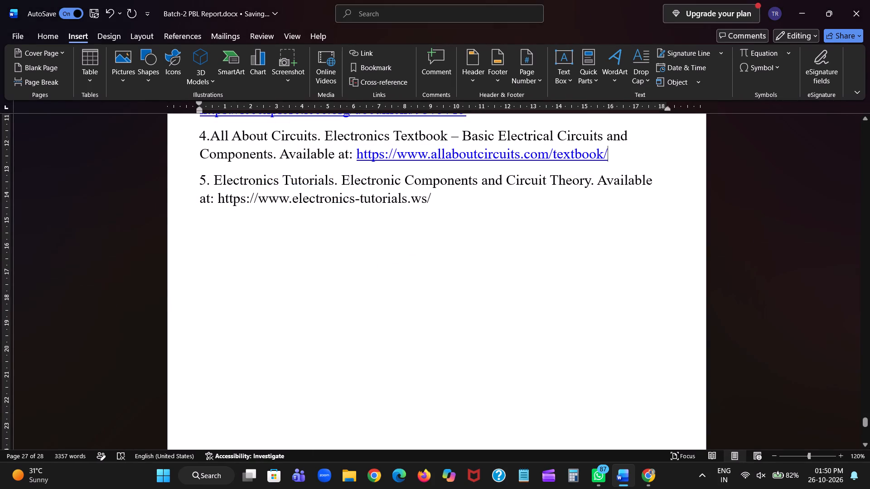
left_click_drag(213, 199, 222, 200)
left_click_drag(222, 200, 447, 208)
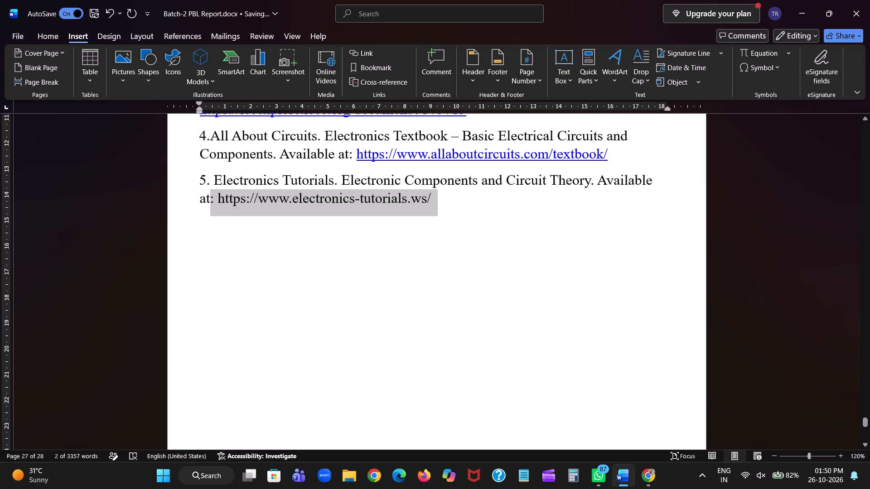
key("ctrl+c")
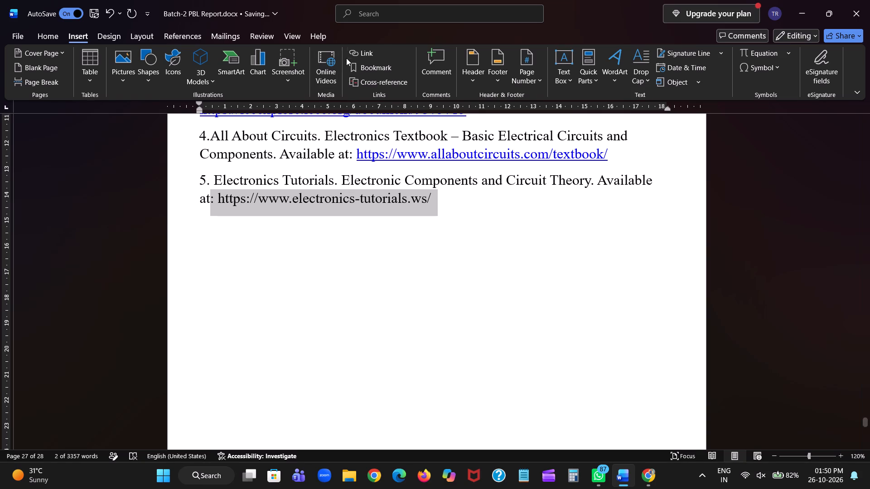
left_click(355, 58)
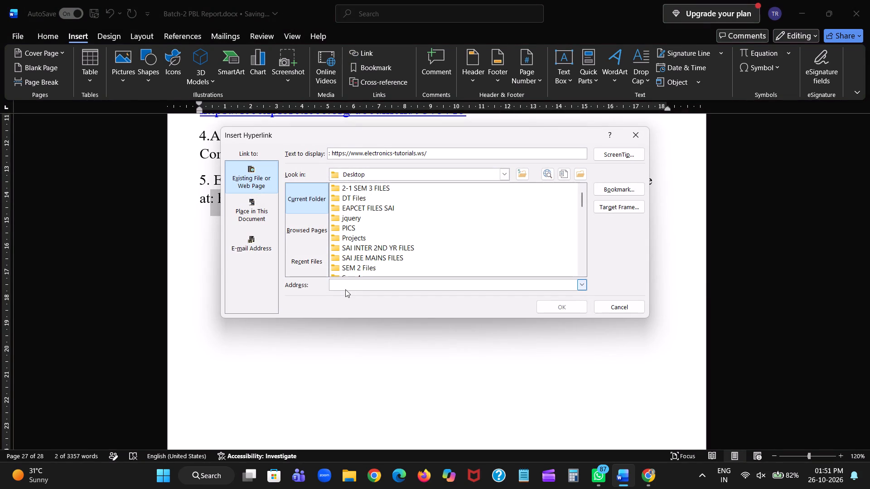
left_click(346, 282)
key("ctrl+v")
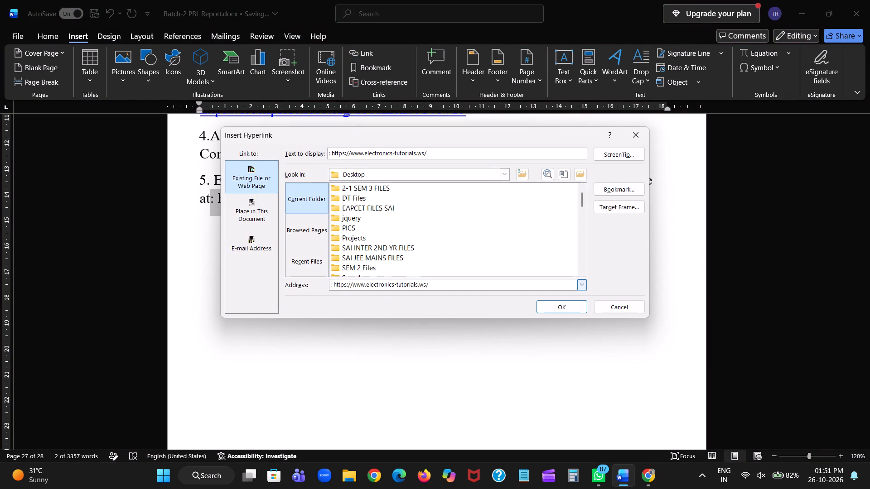
left_click(558, 306)
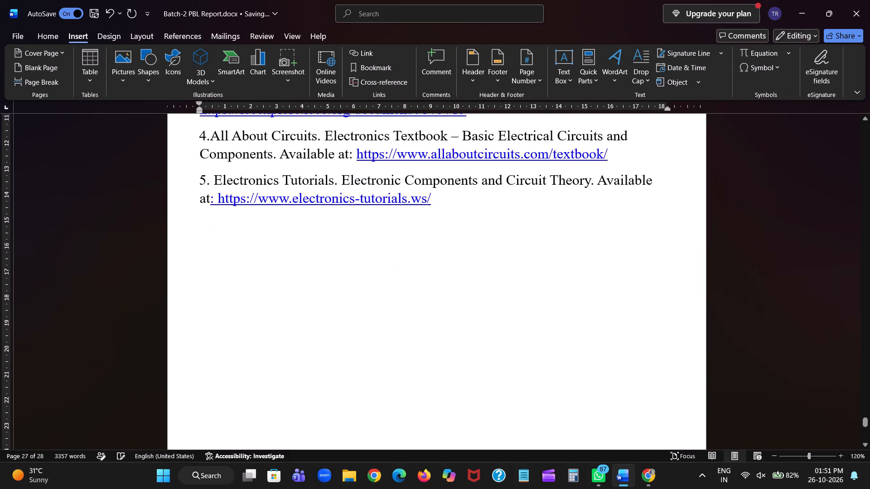
Delete the hyperlinked colon after "Available at" in the fifth reference.
left_click(214, 200)
key("BackSpace")
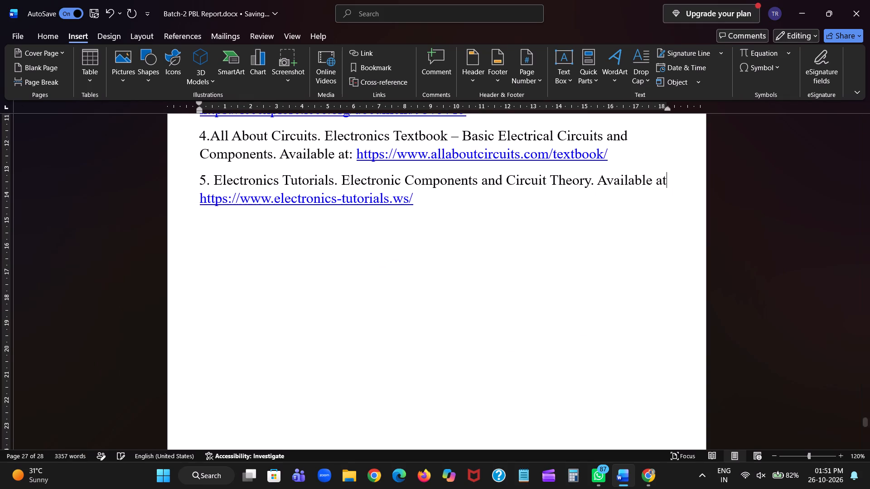
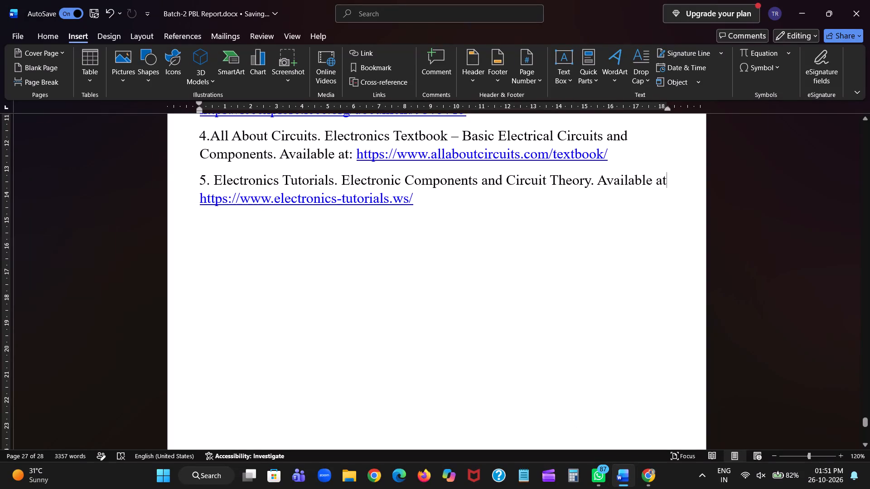
Paste the copied EasyEDA, NREL and U.S. Department of Energy entries on a new line below the fifth reference.
left_click(425, 200)
key("Return")
key("ctrl+v")
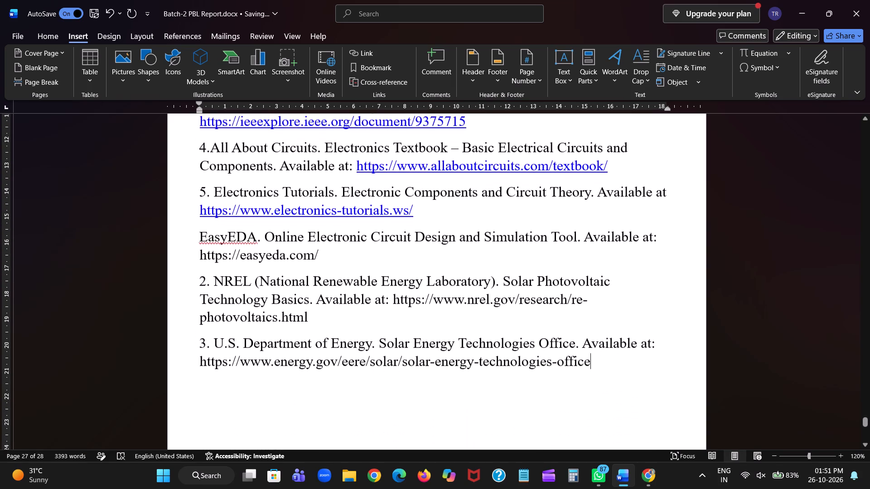
Number the pasted EasyEDA, NREL and U.S. Department of Energy references 6., 7. and 8.
left_click(198, 214)
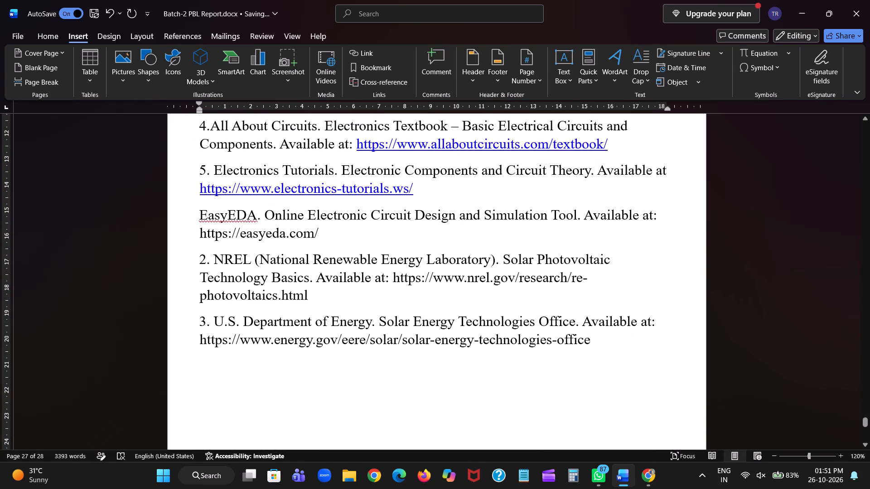
type("6.")
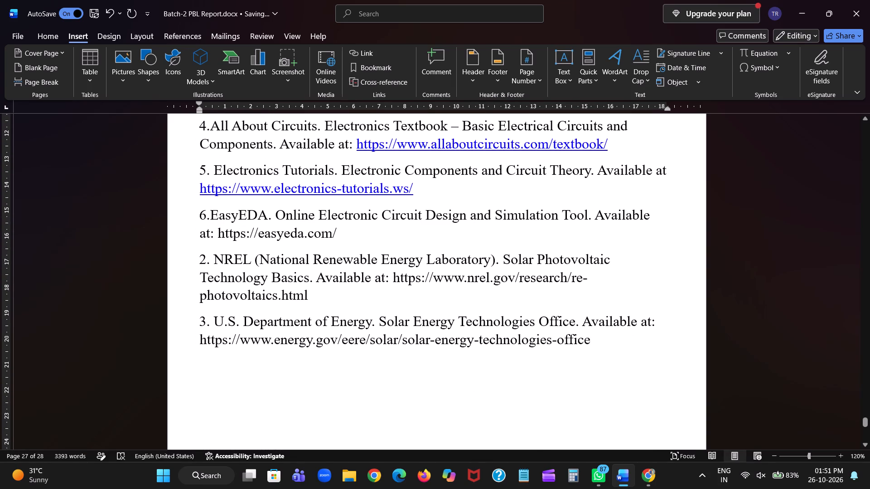
left_click(203, 257)
key("BackSpace")
key("7")
left_click(206, 323)
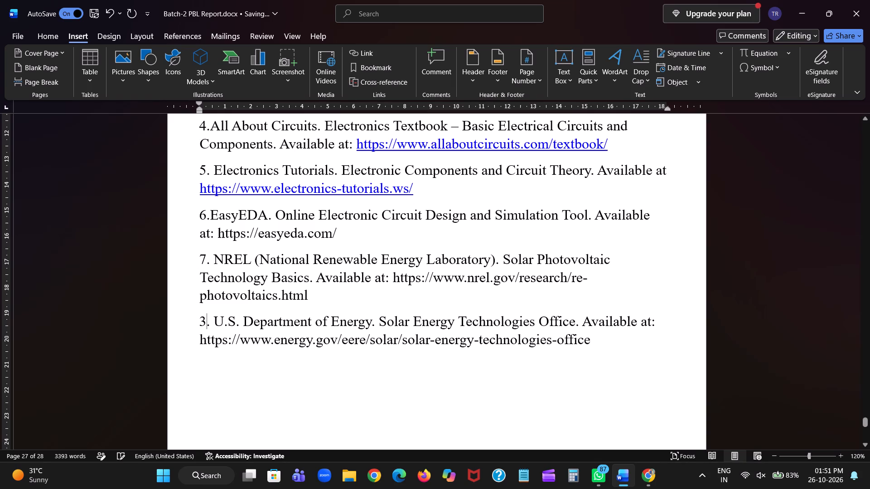
key("BackSpace")
key("8")
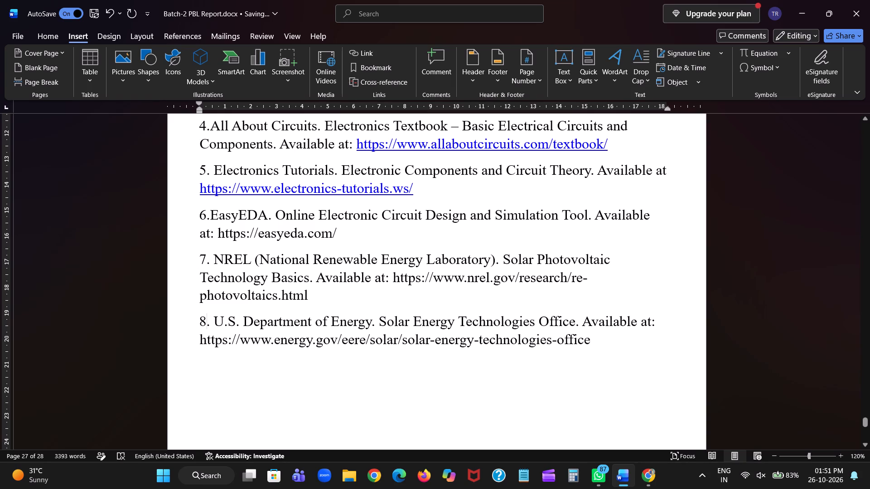
left_click_drag(214, 231, 331, 238)
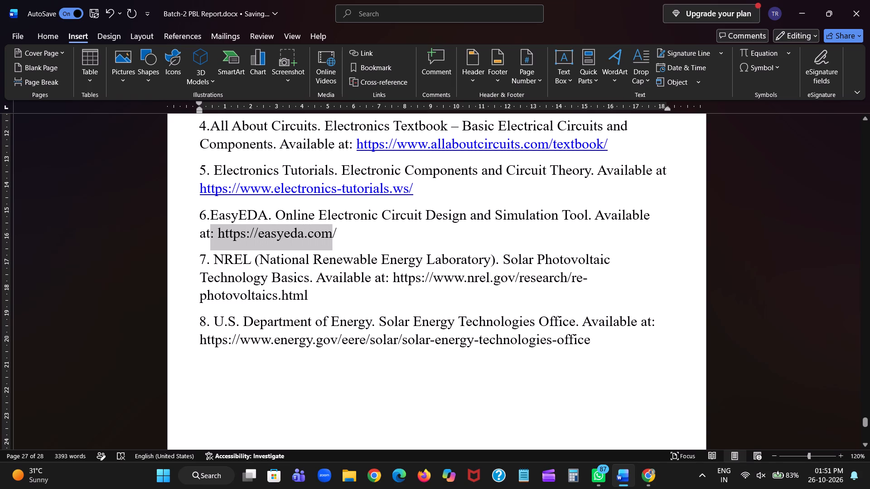
left_click_drag(331, 238, 339, 238)
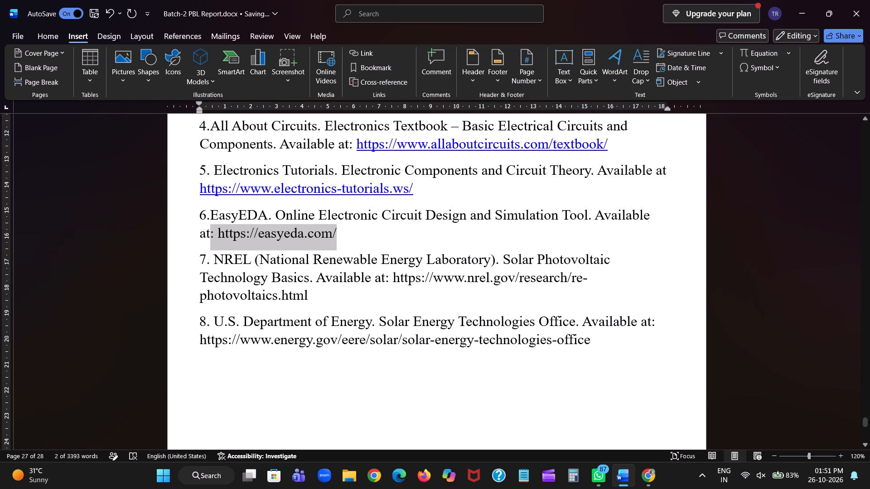
key("ctrl+c")
left_click(364, 53)
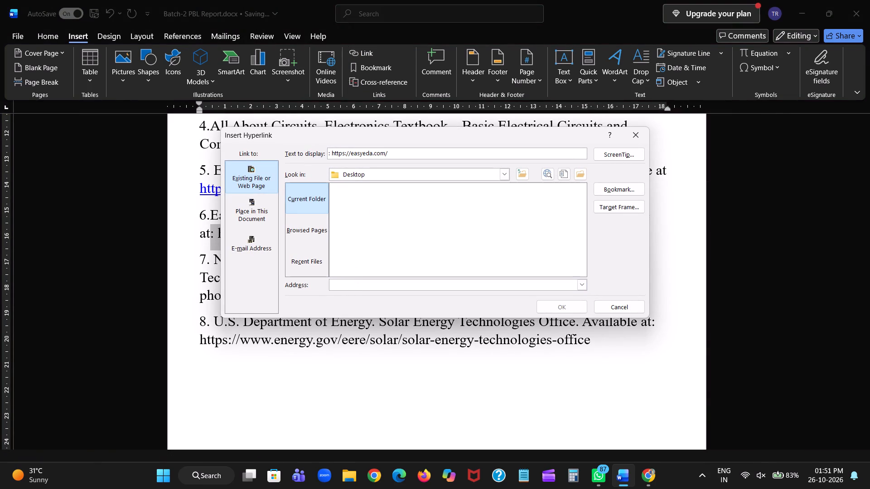
left_click(342, 283)
key("ctrl+v")
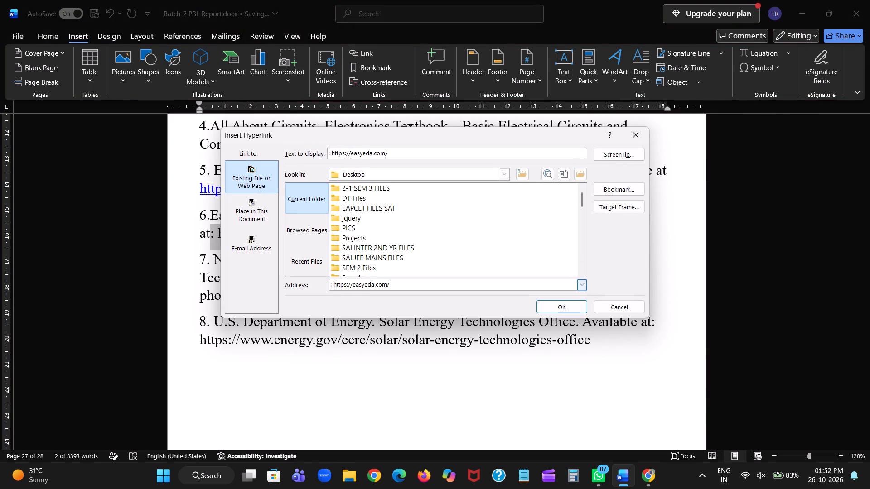
left_click(546, 306)
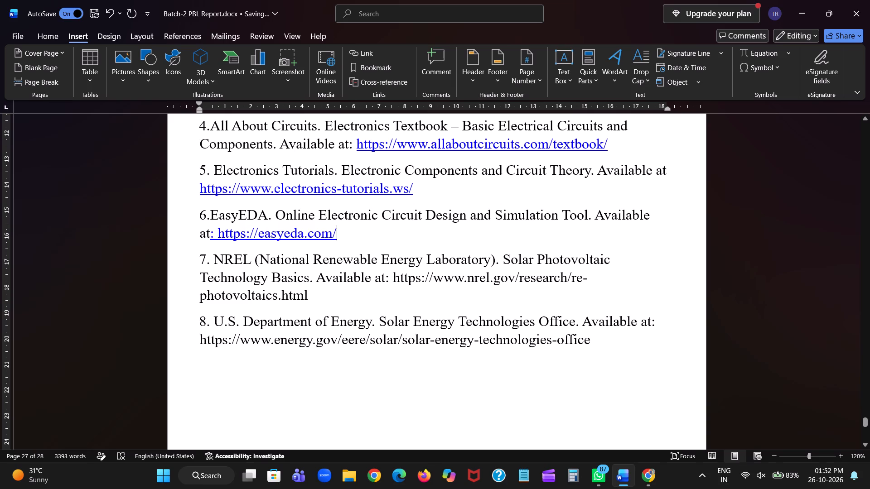
left_click_drag(392, 278, 427, 278)
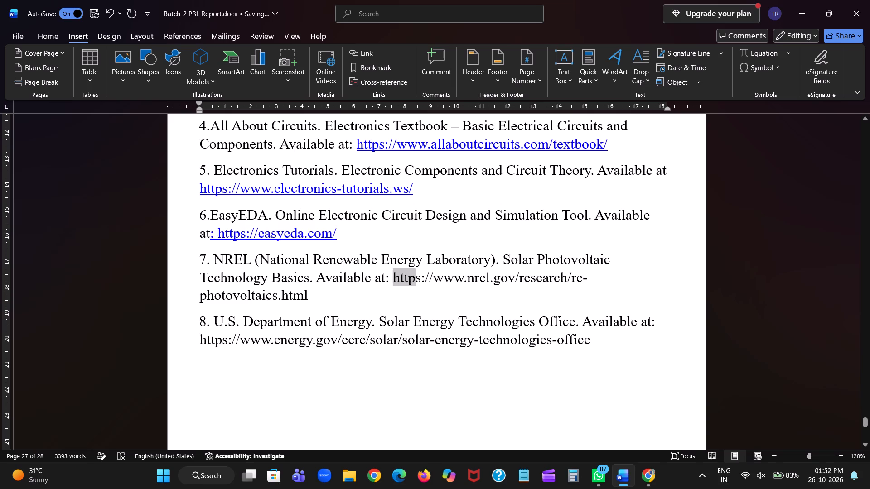
left_click_drag(427, 278, 448, 305)
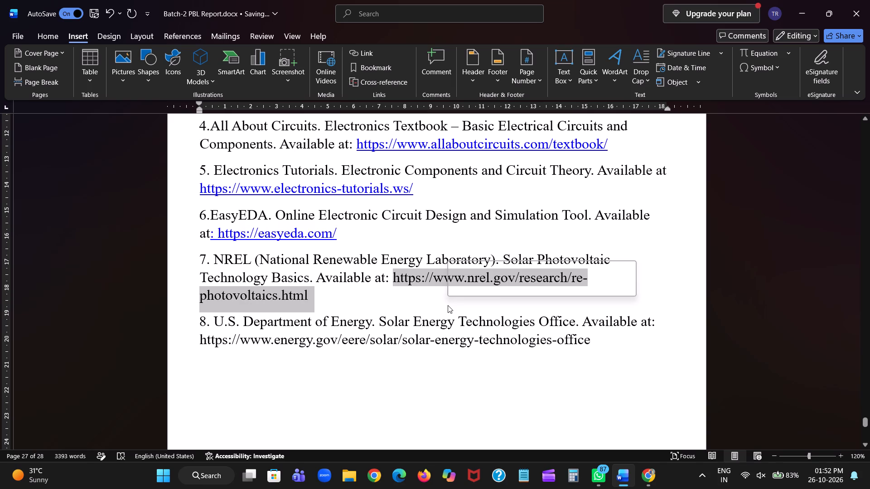
key("ctrl+c")
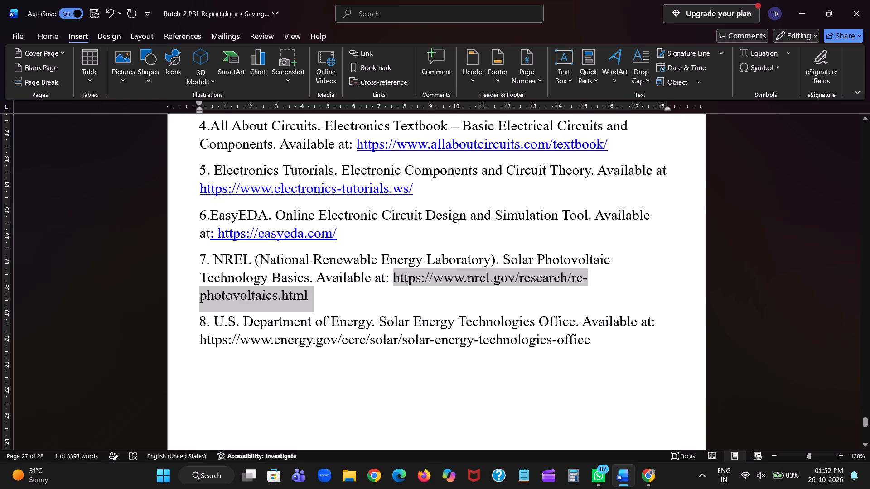
left_click(365, 53)
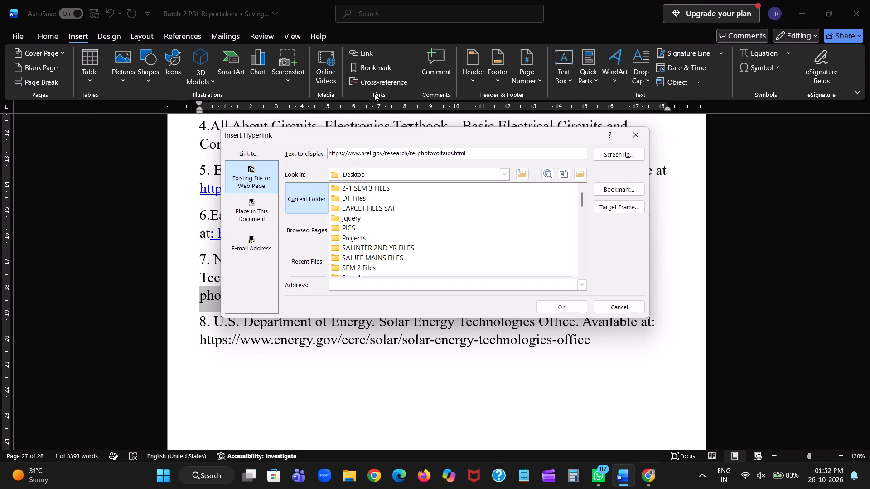
left_click(385, 279)
key("ctrl+v")
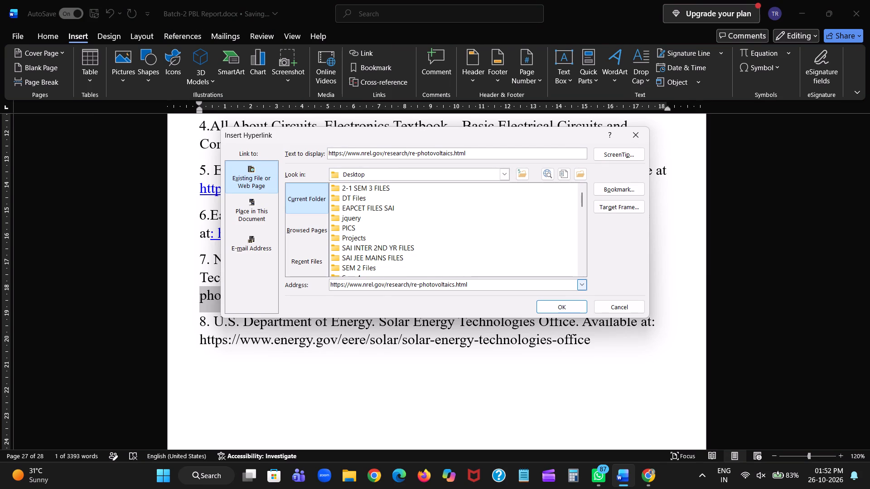
left_click(556, 305)
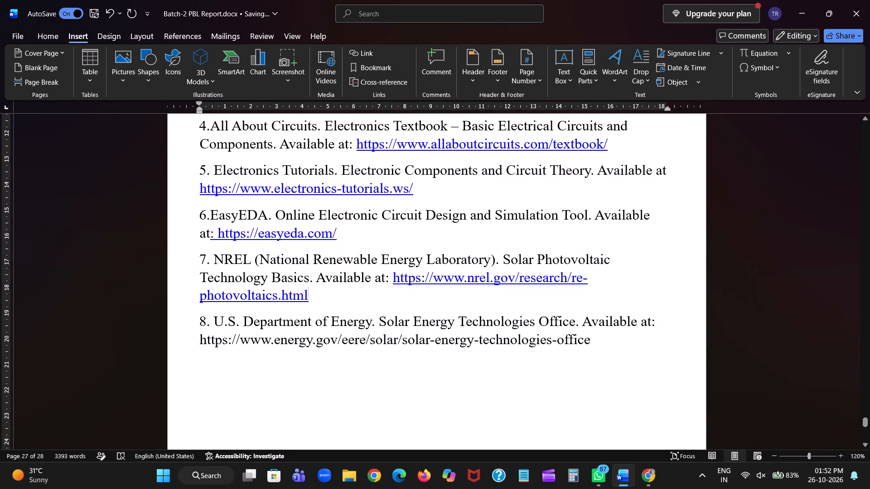
left_click(198, 340)
left_click_drag(198, 340, 488, 351)
scroll(488, 351, "right", 1)
left_click_drag(488, 351, 575, 361)
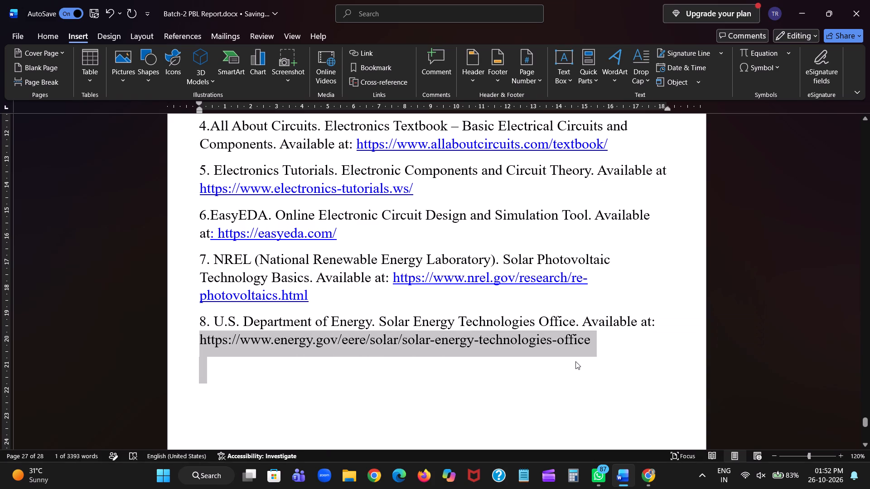
key("ctrl+c")
left_click(383, 51)
left_click(367, 53)
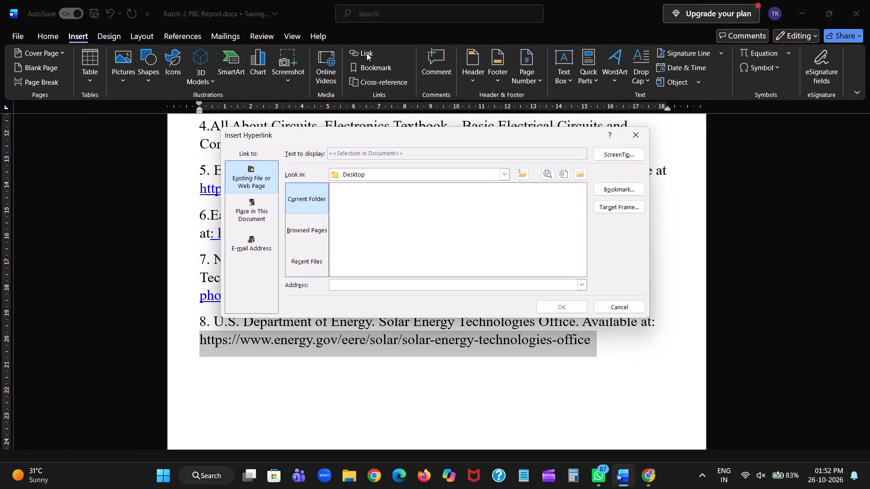
left_click(391, 287)
key("ctrl+v")
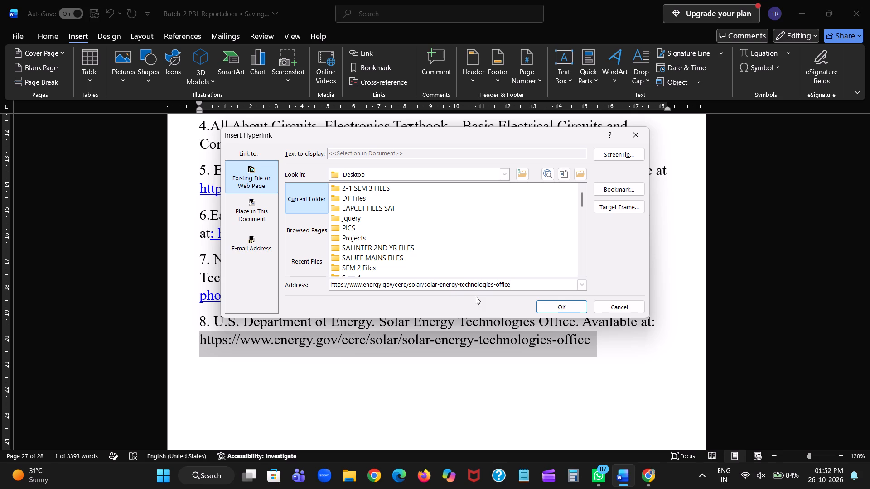
left_click(550, 305)
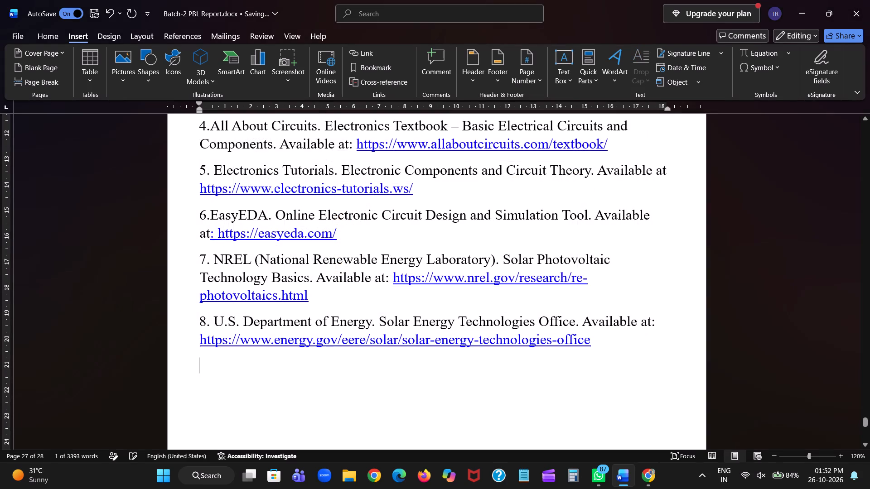
Replace the hyperlinked colon and space after "Available at" in the sixth reference with a single space.
left_click(216, 238)
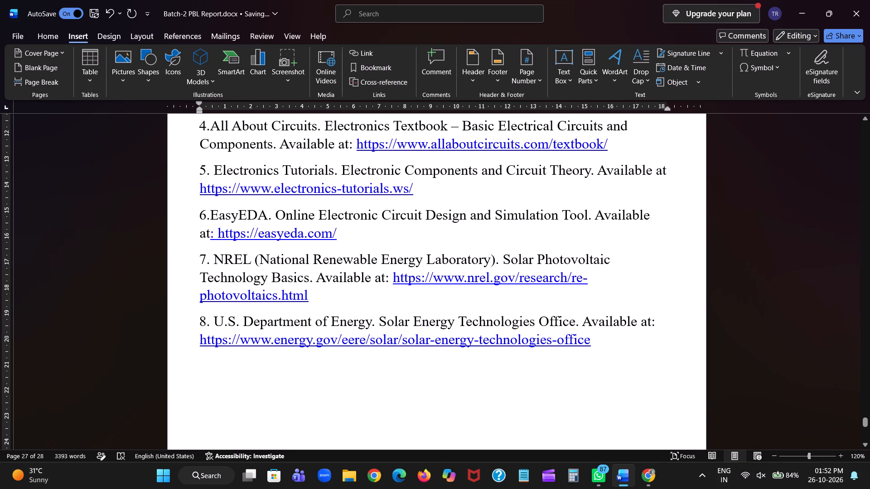
key("BackSpace")
key("BackSpace")
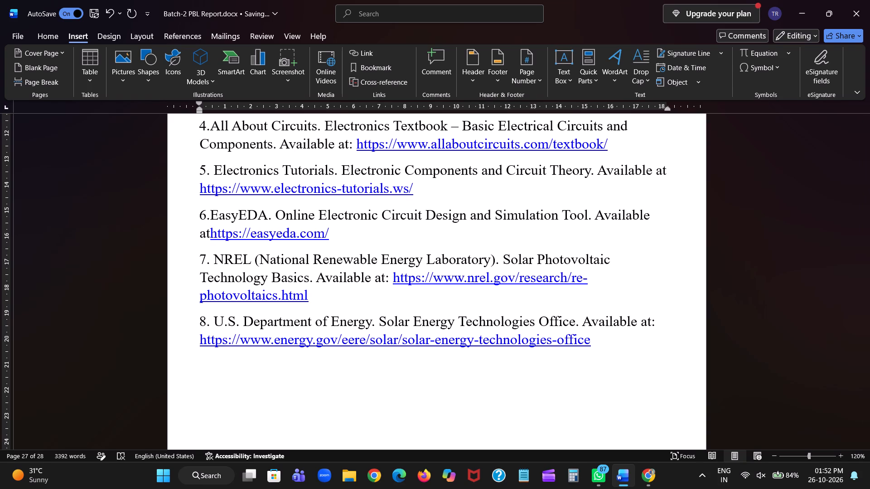
key("space")
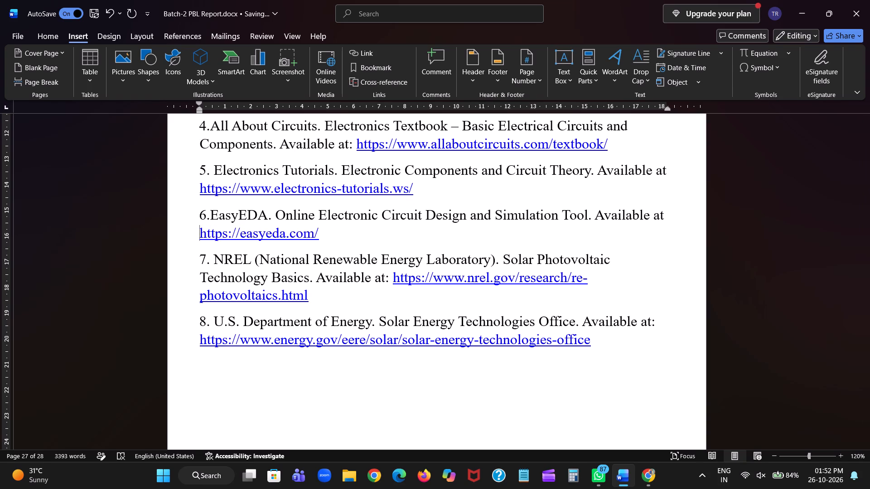
Review the report from its title page down through the certificate page.
scroll(216, 238, "up", 2)
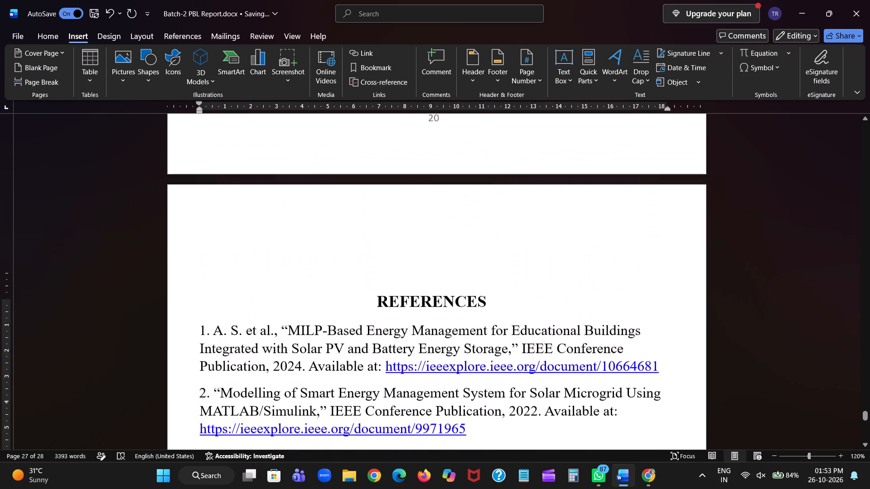
scroll(216, 238, "up", 2)
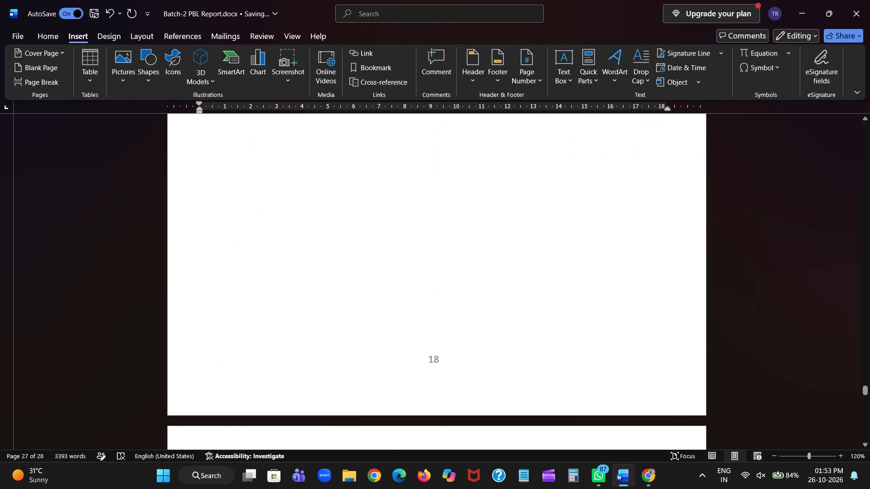
scroll(216, 238, "up", 10)
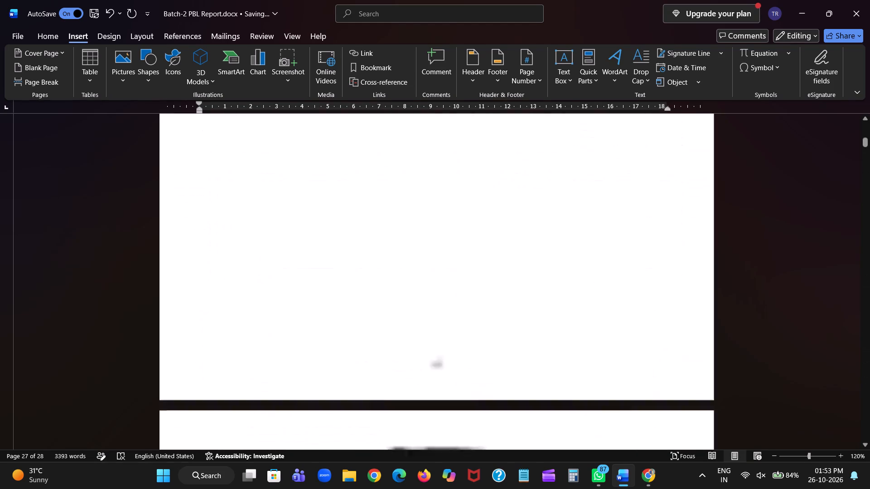
scroll(216, 238, "up", 11)
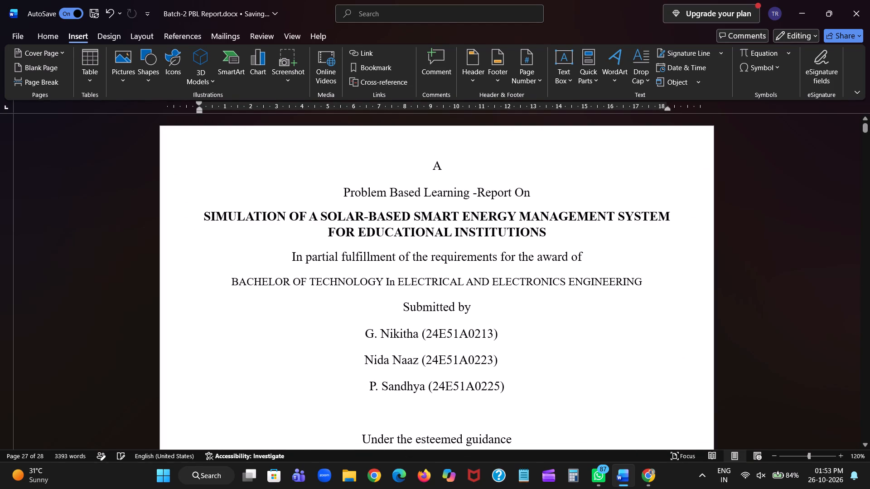
scroll(216, 238, "down", 1)
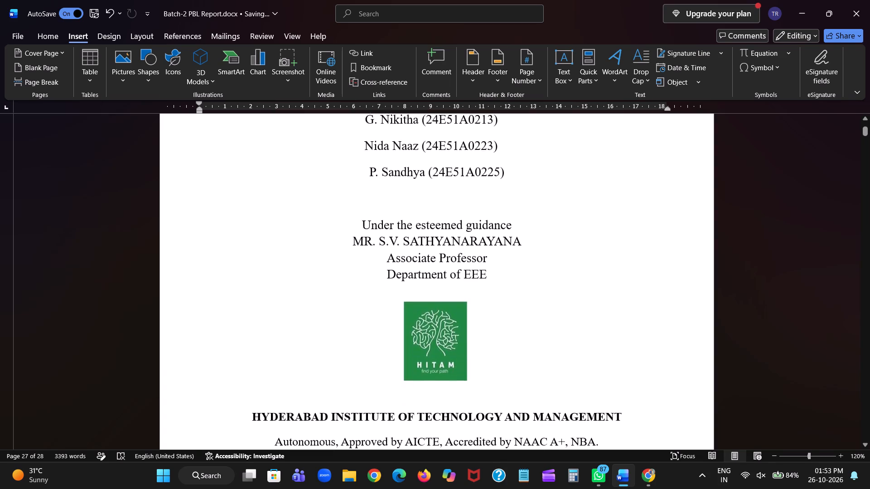
scroll(216, 238, "down", 2)
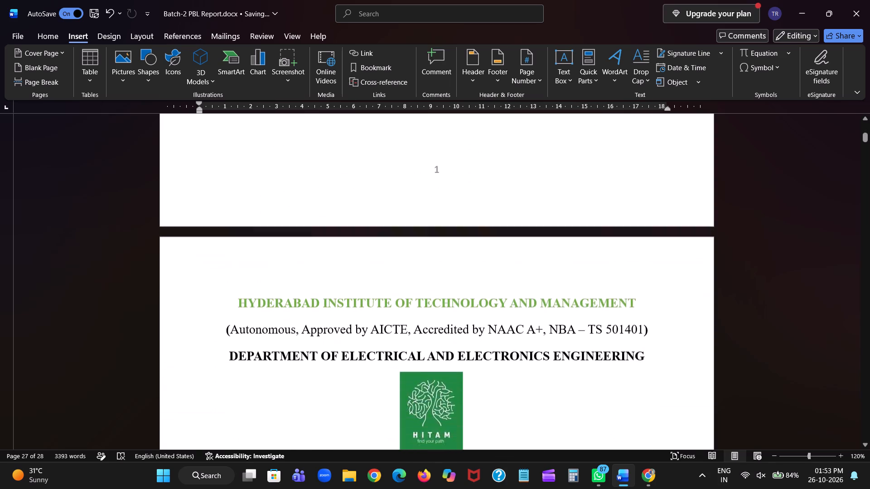
scroll(216, 238, "down", 3)
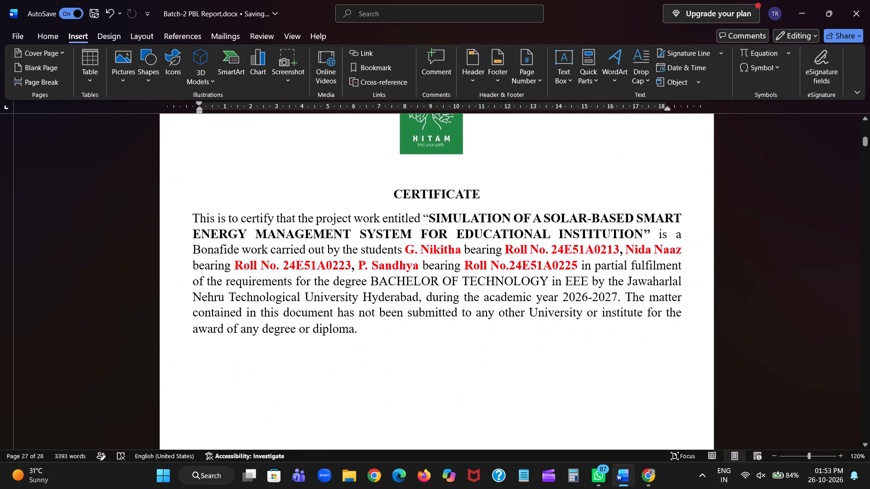
scroll(216, 238, "down", 1)
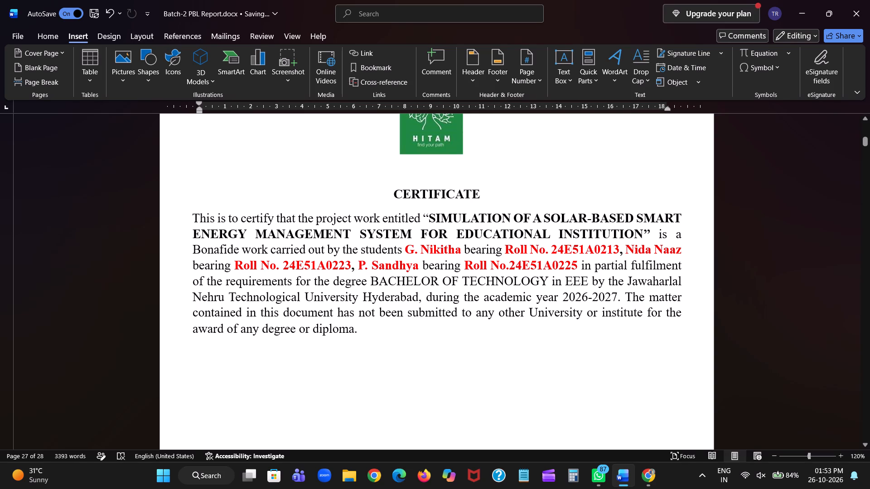
scroll(217, 362, "down", 1)
Add a new line below the solar panel's "Usage in Project: Supplies solar power to the system." entry on page 12.
scroll(217, 362, "down", 2)
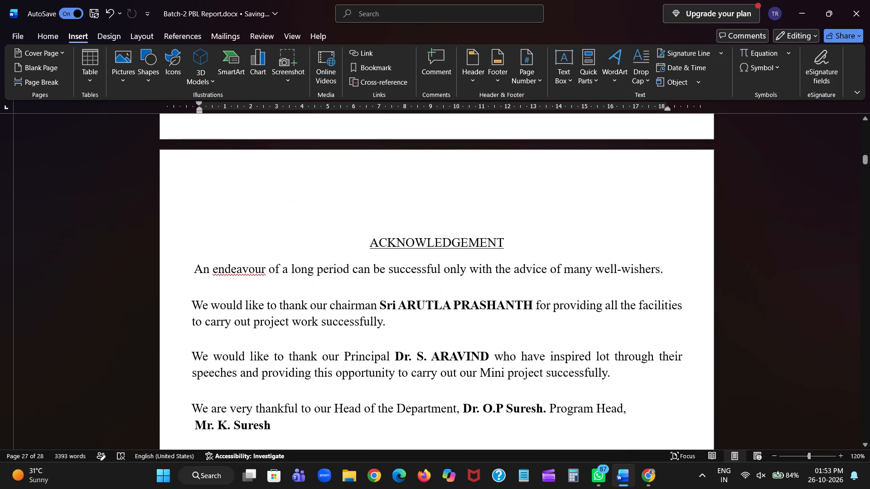
scroll(217, 362, "down", 3)
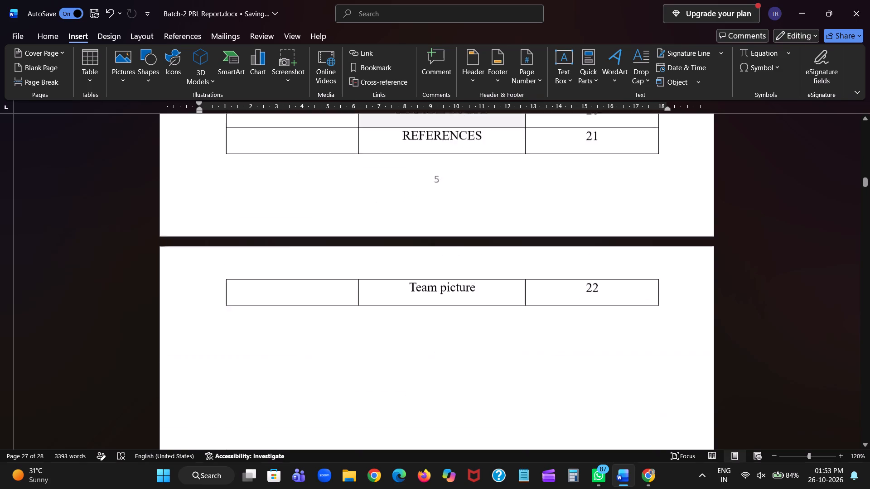
scroll(217, 362, "down", 3)
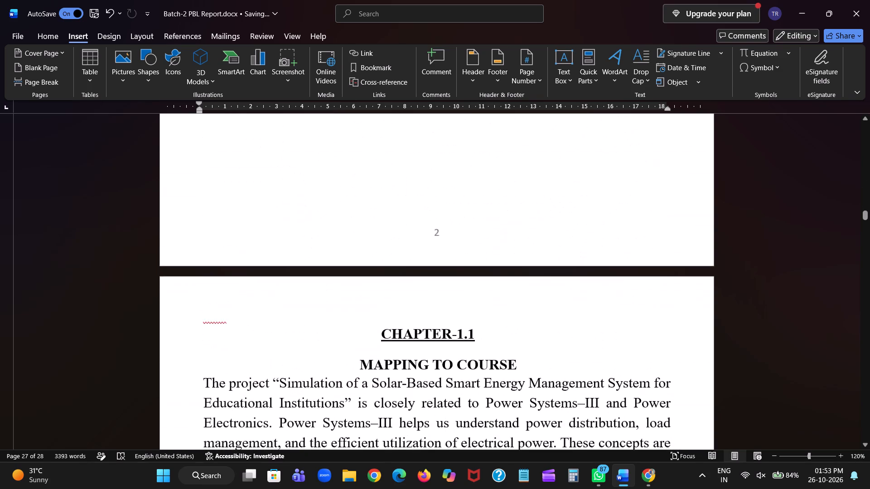
scroll(217, 362, "down", 4)
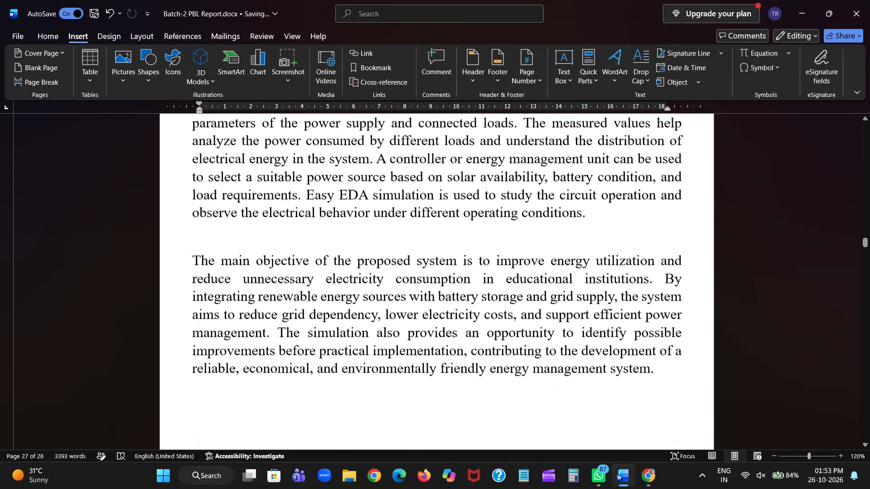
scroll(217, 362, "down", 2)
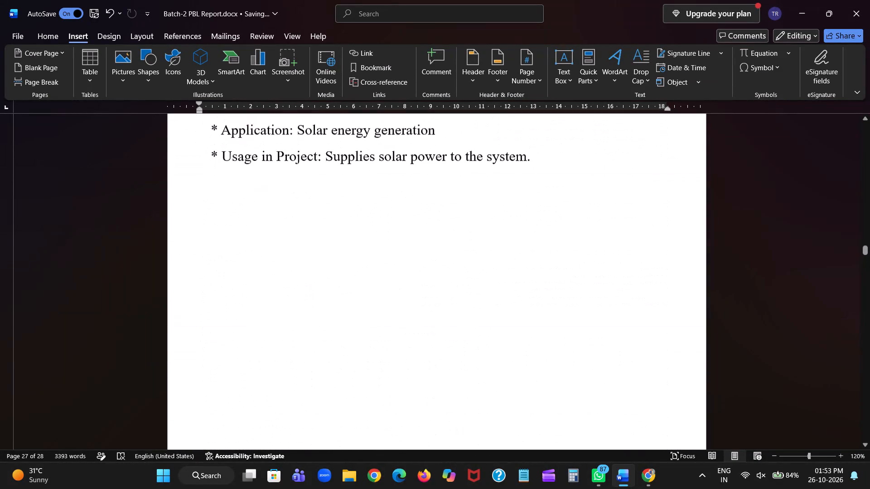
left_click(544, 240)
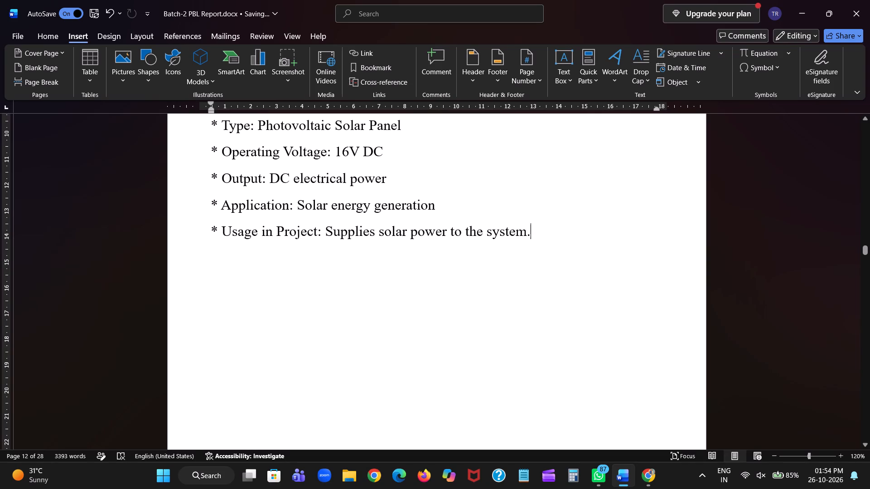
key("Return")
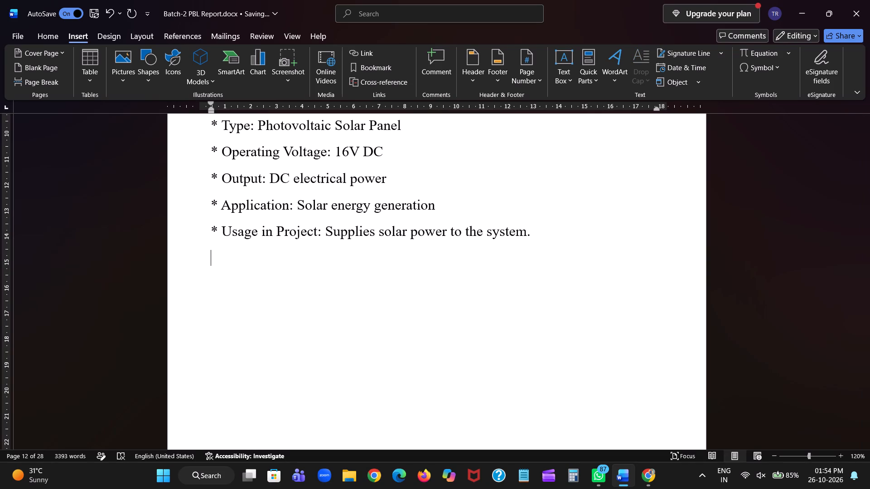
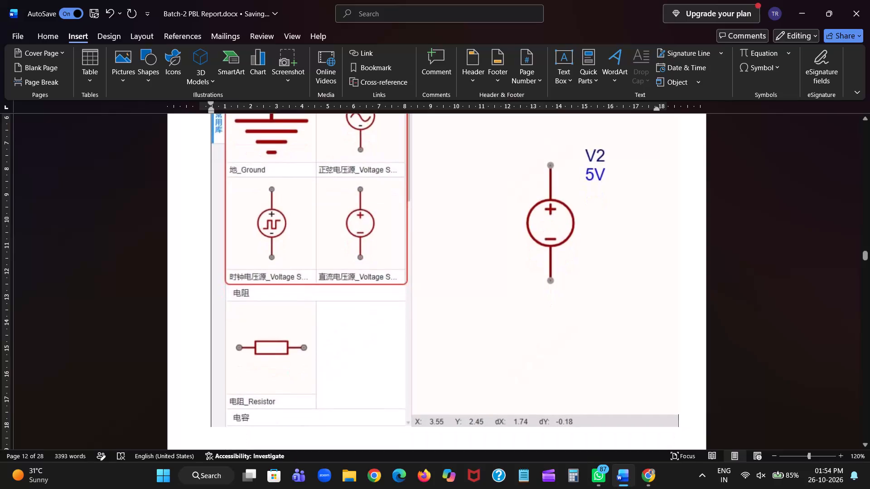
Shrink the circuit-editor screenshot showing the V2 5V voltage source slightly, keeping its proportions and its alignment to the page's left margin.
left_click(352, 330)
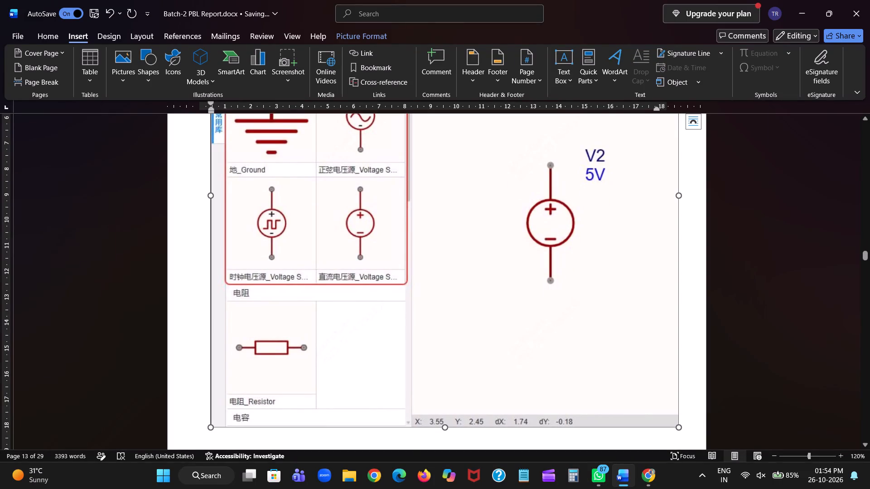
left_click(210, 428)
left_click_drag(210, 428, 219, 352)
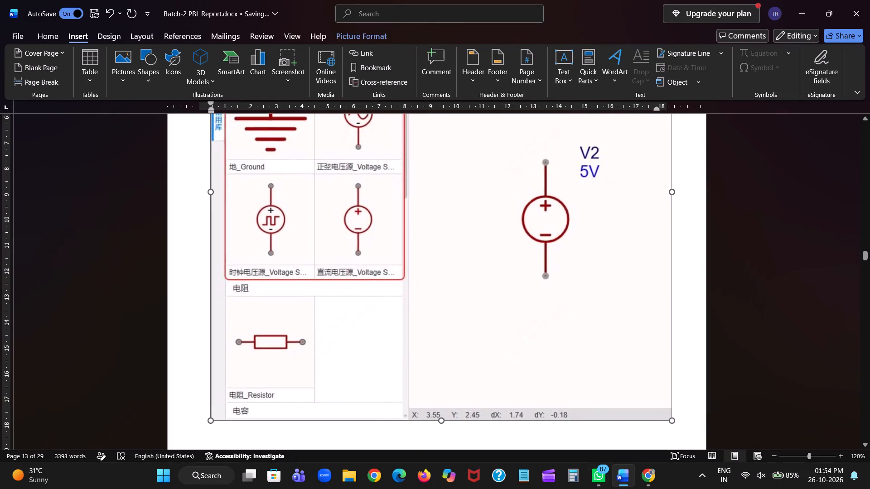
left_click_drag(219, 352, 275, 389)
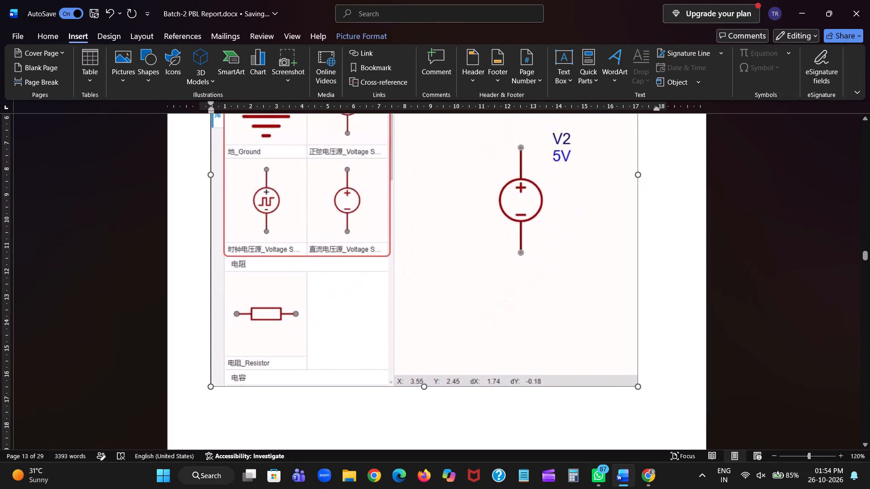
left_click_drag(275, 389, 277, 416)
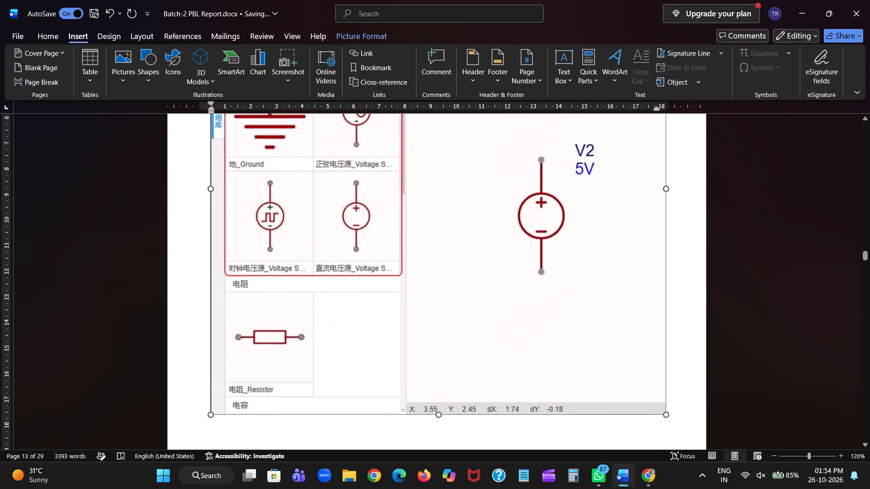
left_click_drag(277, 416, 253, 386)
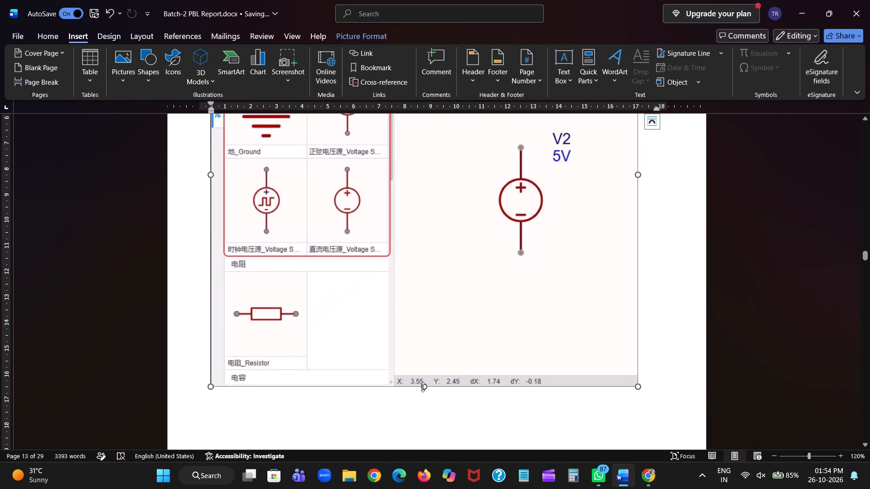
Shrink the voltage-source simulation picture to about 11 cm wide and 7 cm high so it fits beneath the Solar PV Panel specifications.
left_click(423, 386)
left_click_drag(423, 386, 410, 304)
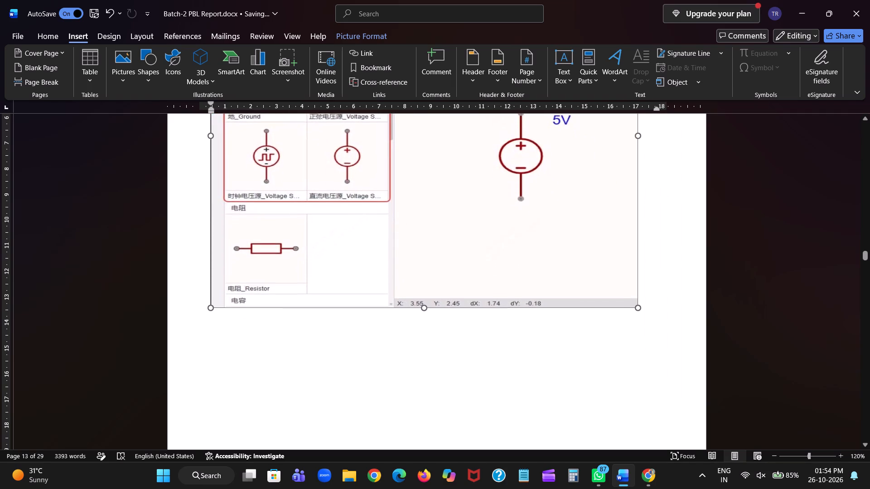
left_click_drag(410, 304, 410, 289)
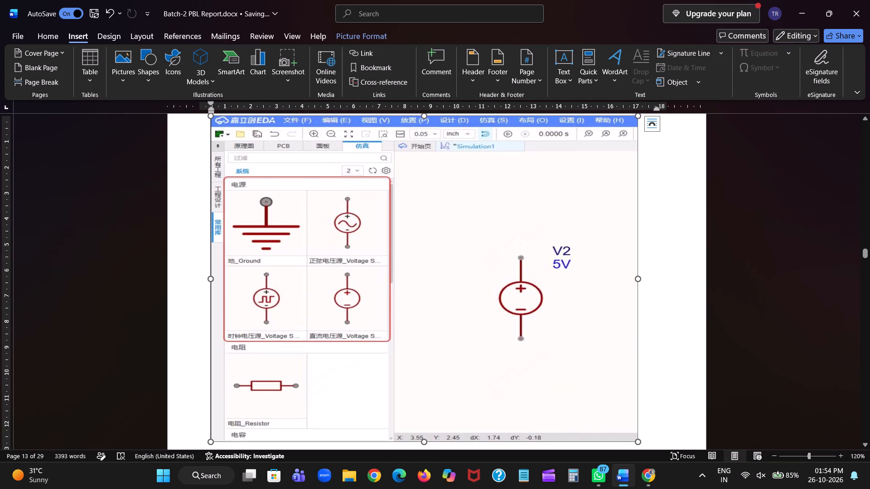
left_click(209, 115)
left_click_drag(209, 115, 312, 225)
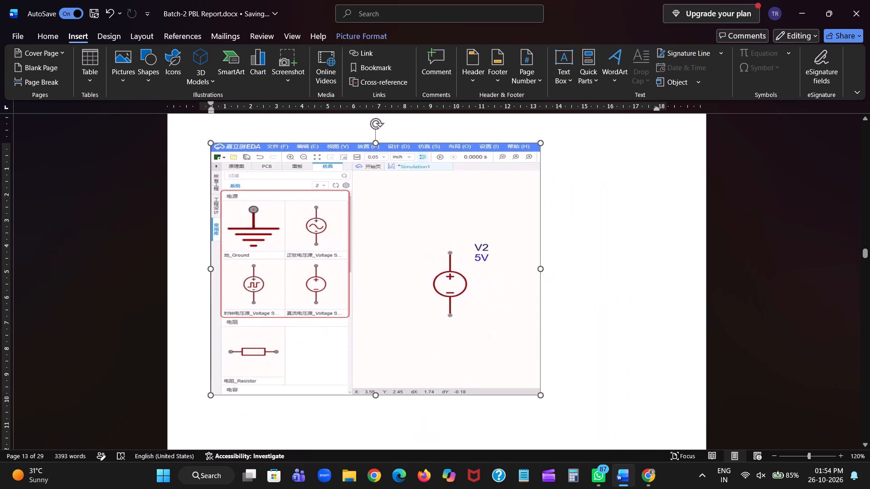
left_click_drag(312, 225, 372, 282)
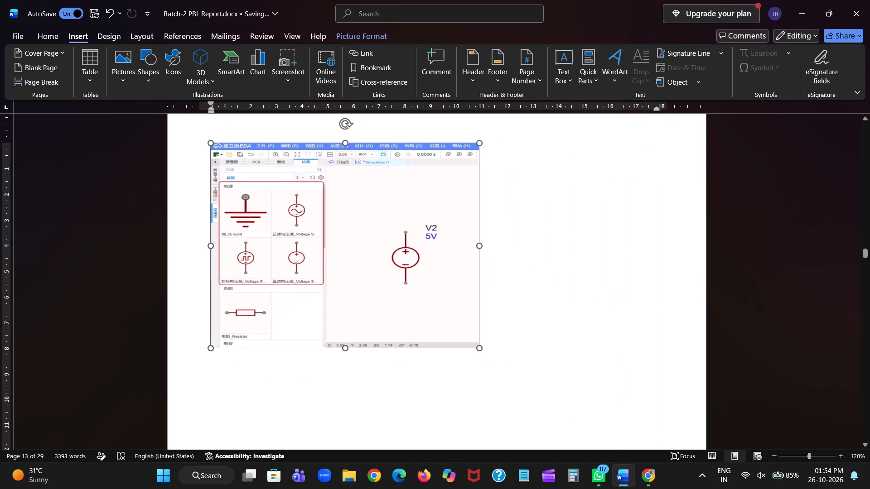
left_click_drag(372, 282, 393, 394)
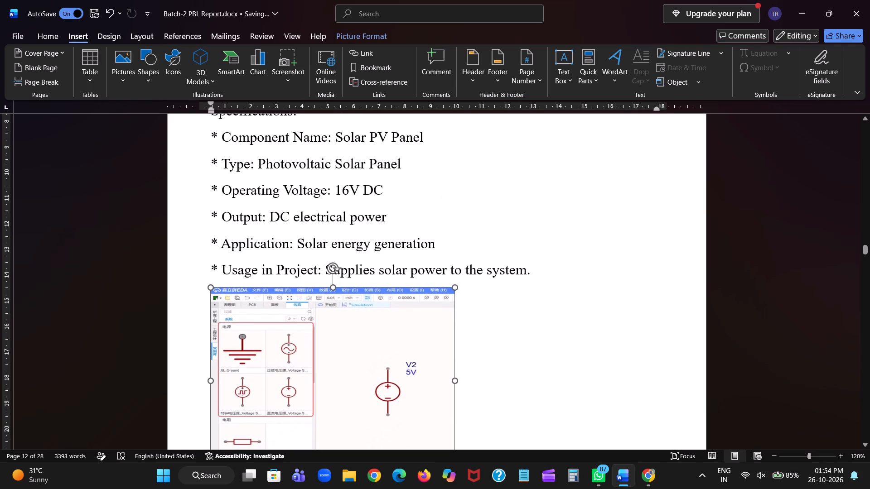
left_click(453, 380)
left_click_drag(453, 380, 500, 385)
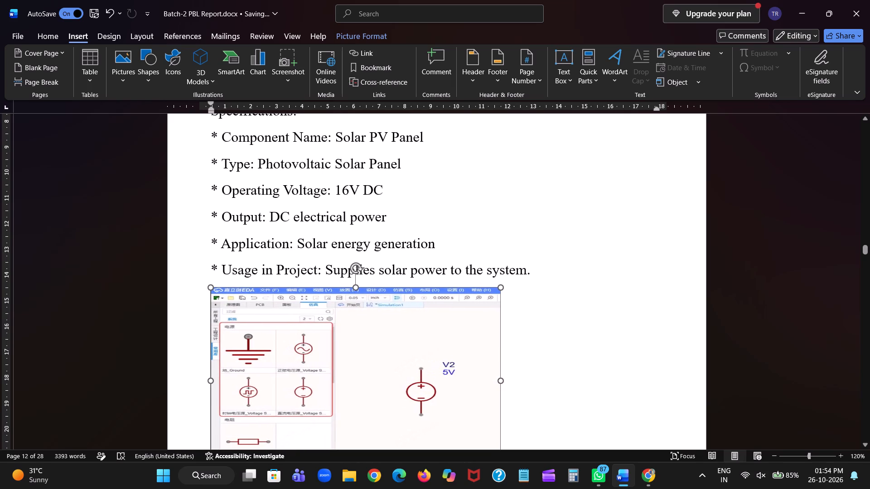
Insert a blank line between the "Usage in Project" line and the voltage-source picture.
scroll(442, 387, "down", 1)
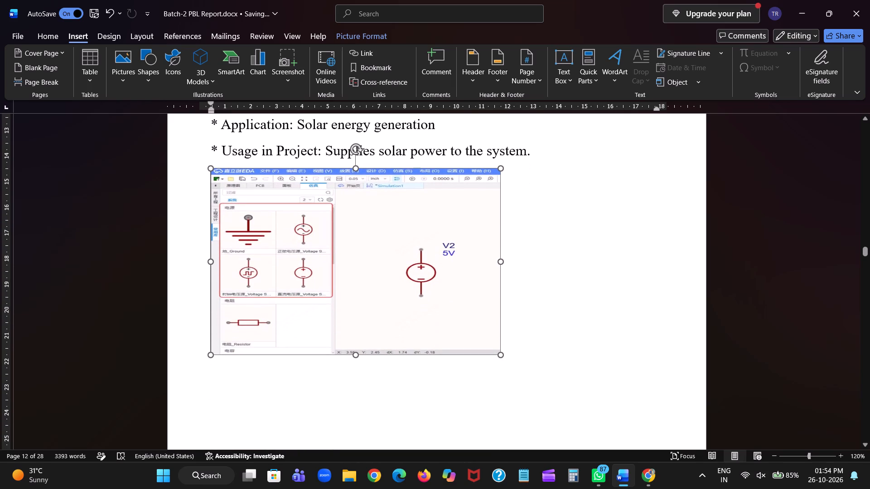
left_click(334, 306)
left_click(512, 418)
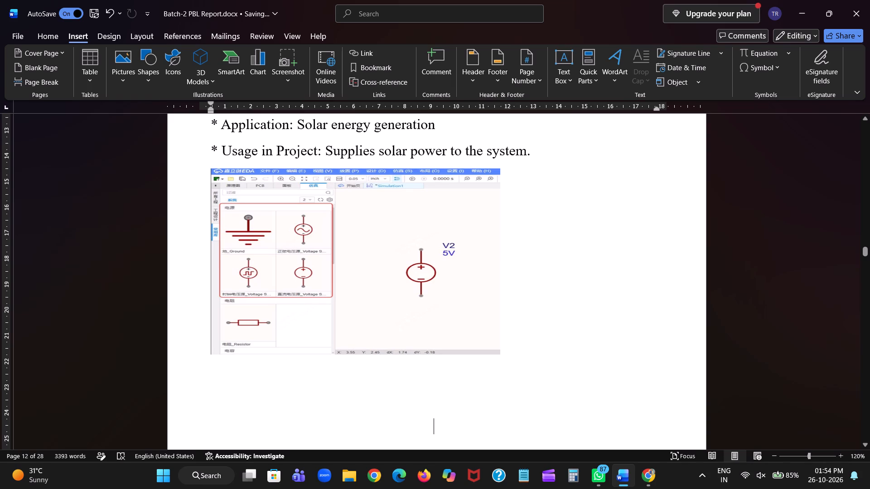
left_click(198, 349)
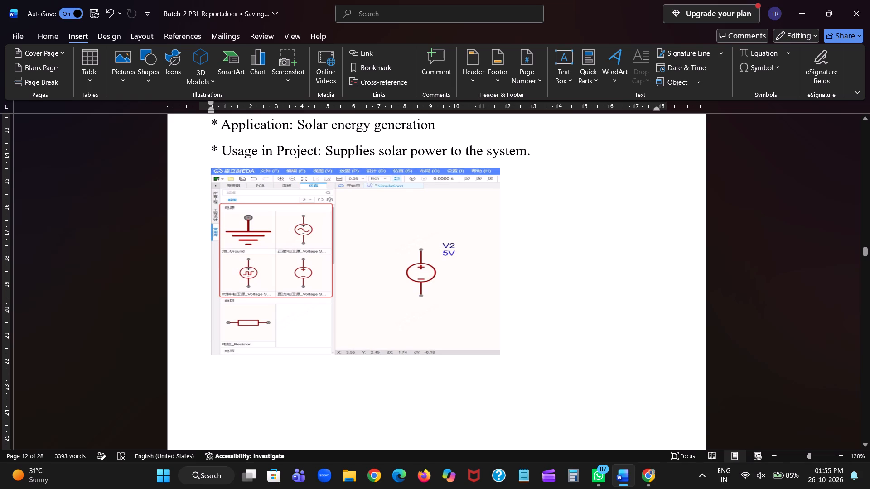
left_click(204, 353)
left_click(277, 245)
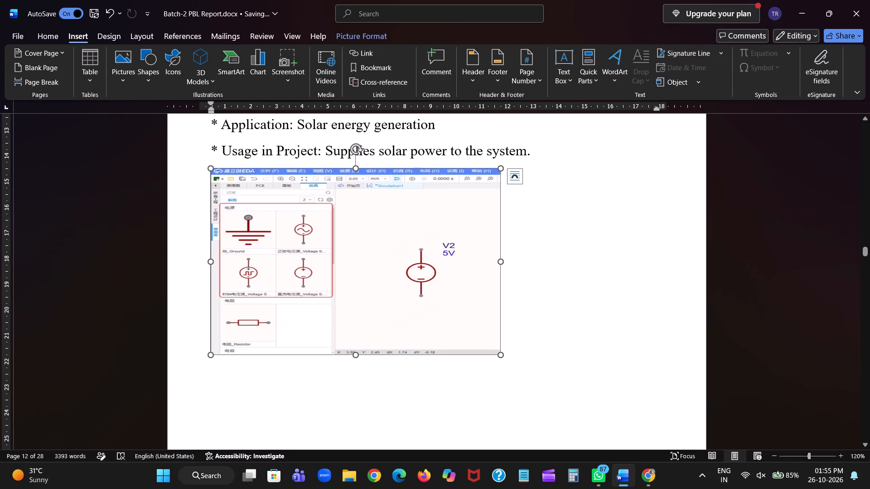
left_click(340, 406)
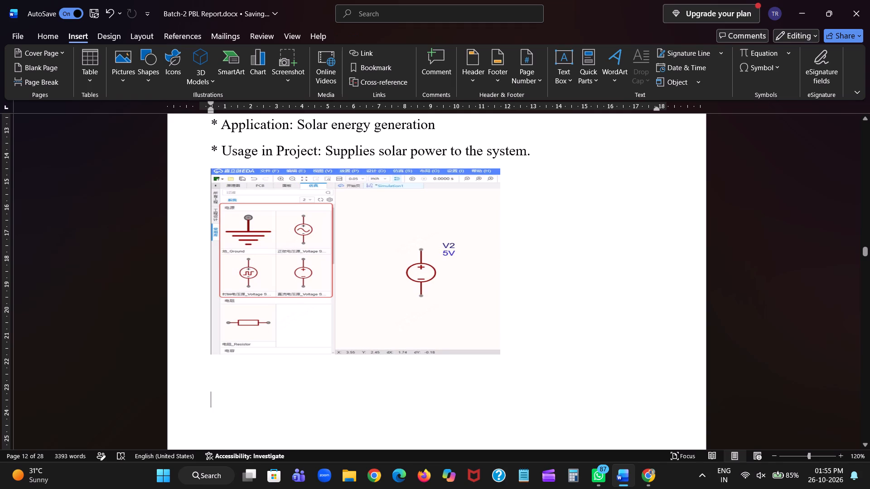
left_click(540, 147)
key("Return")
Narrow the voltage-source picture slightly to just under 11 cm wide, leaving its height as is.
left_click(252, 302)
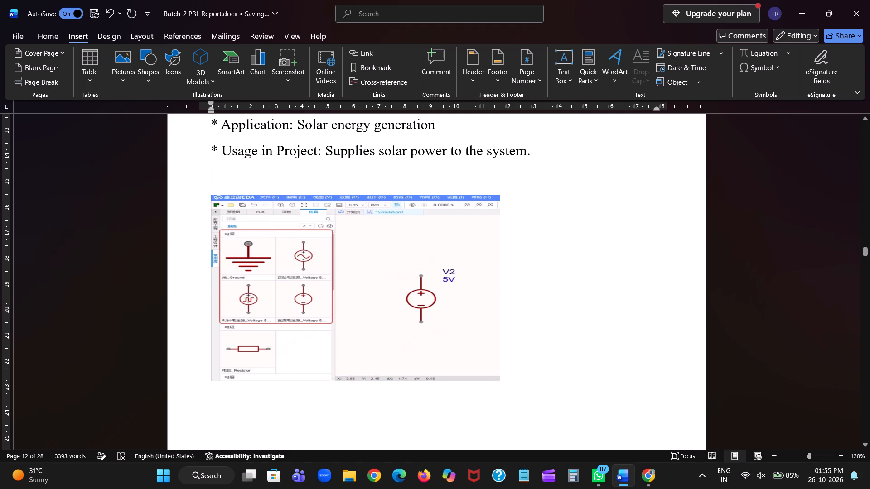
left_click(209, 287)
left_click_drag(209, 287, 280, 284)
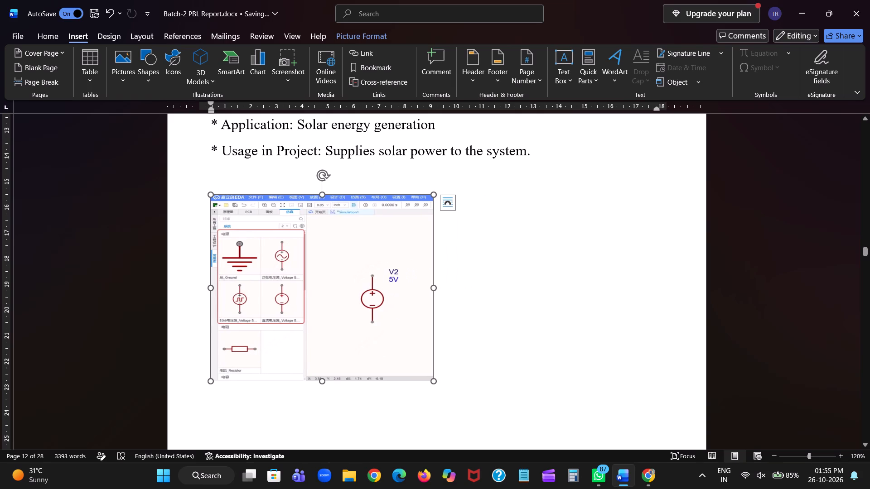
left_click(434, 289)
left_click_drag(434, 289, 483, 291)
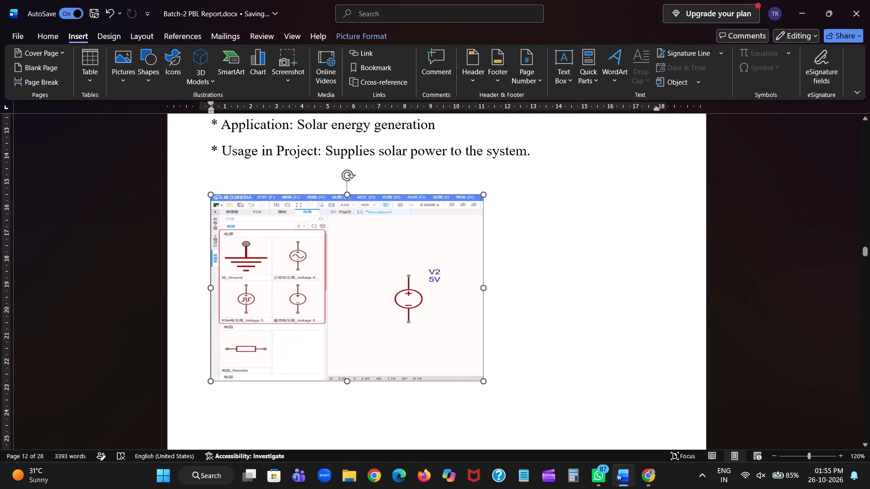
left_click_drag(483, 291, 489, 292)
left_click(556, 331)
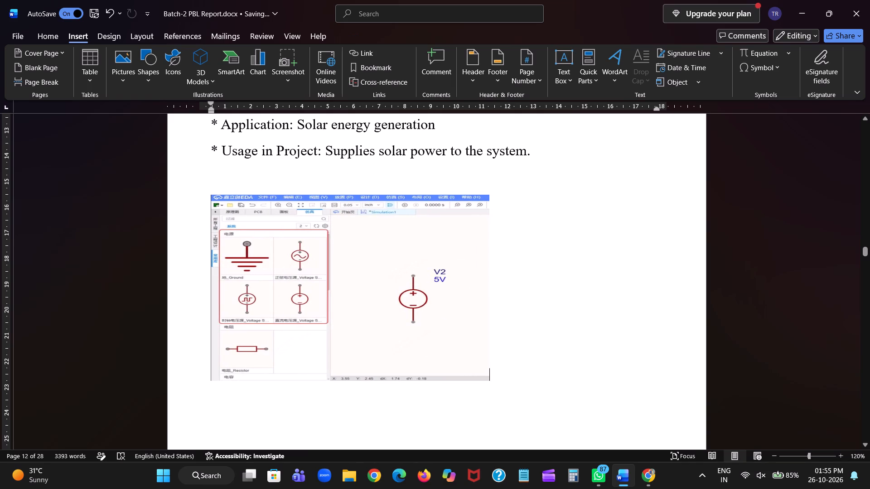
Add the caption "Fig-1 Solor pv pannel" beneath the voltage-source picture.
scroll(425, 444, "down", 1)
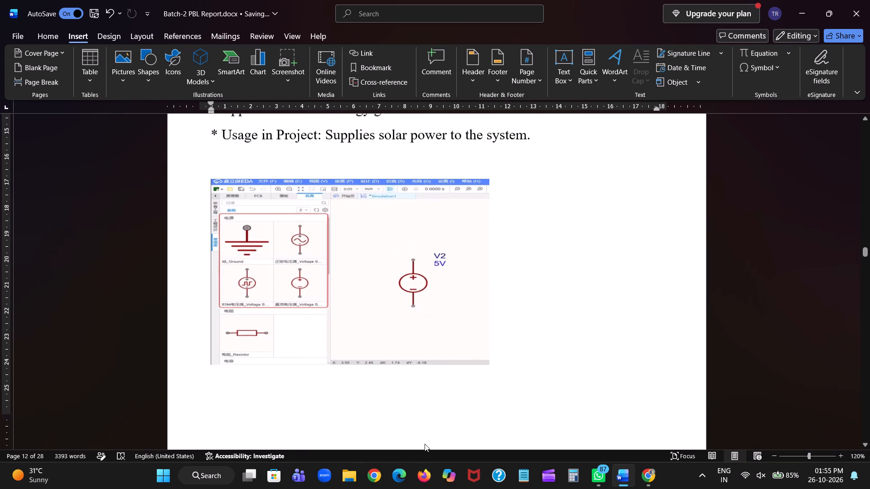
scroll(425, 444, "down", 1)
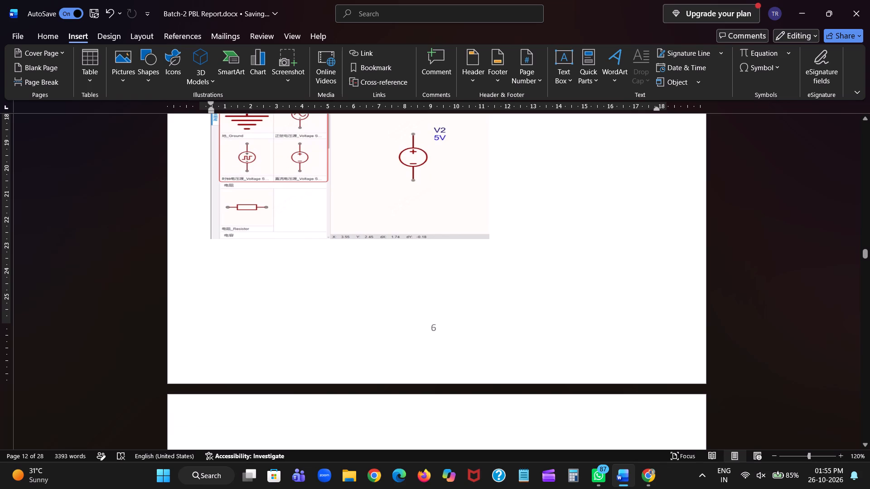
left_click(436, 264)
key("BackSpace")
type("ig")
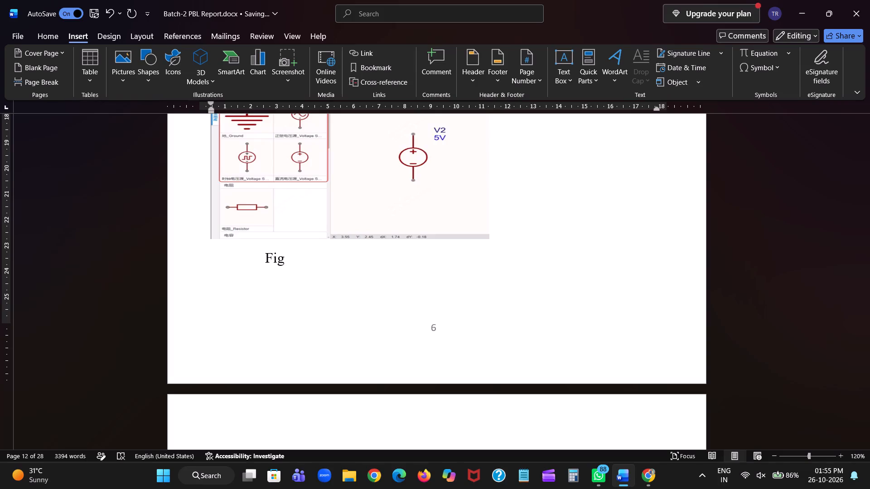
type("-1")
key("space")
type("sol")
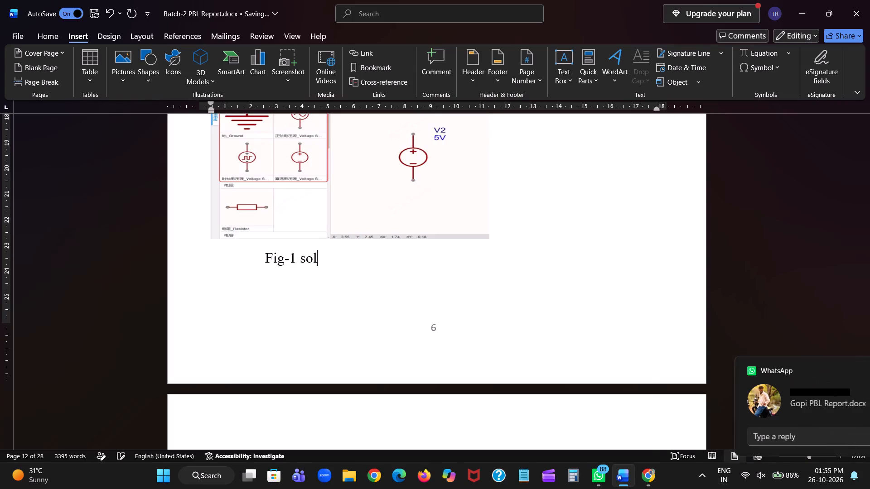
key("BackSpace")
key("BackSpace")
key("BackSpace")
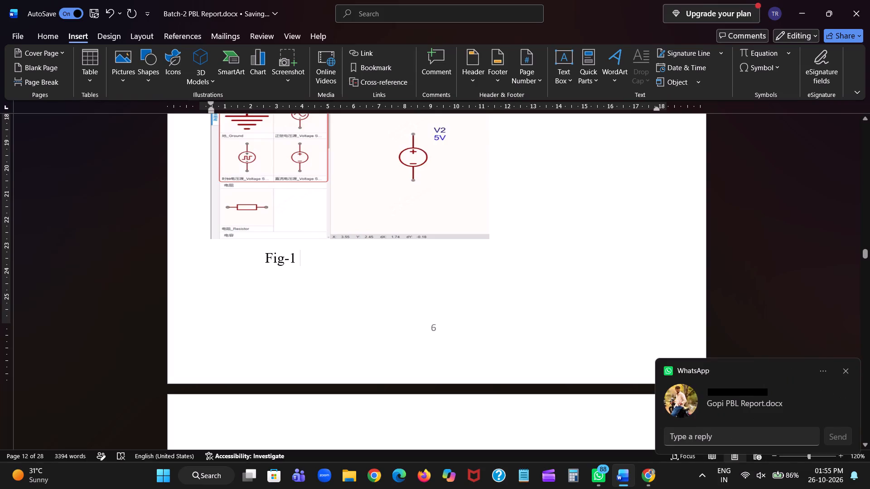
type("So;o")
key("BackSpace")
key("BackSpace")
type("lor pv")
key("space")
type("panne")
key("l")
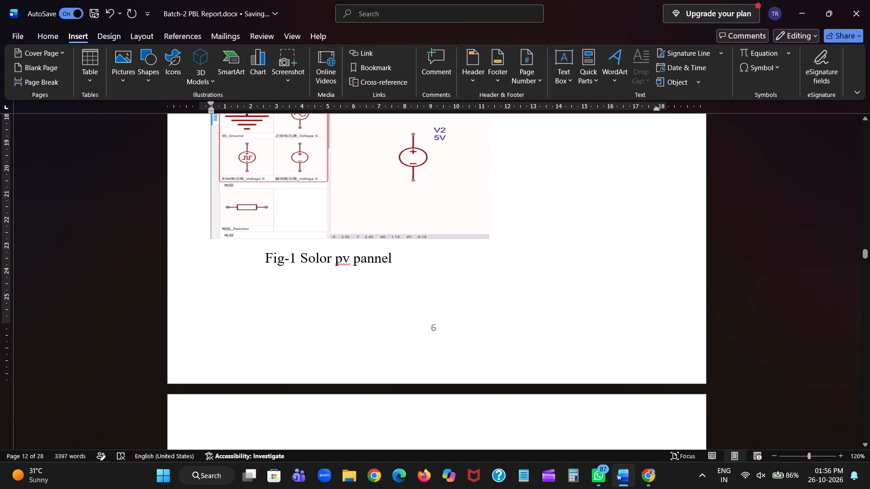
Correct the capitalisation in the Fig-1 caption so it reads "Fig-1 Solor PV Pannel".
left_click(352, 259)
key("BackSpace")
key("BackSpace")
key("BackSpace")
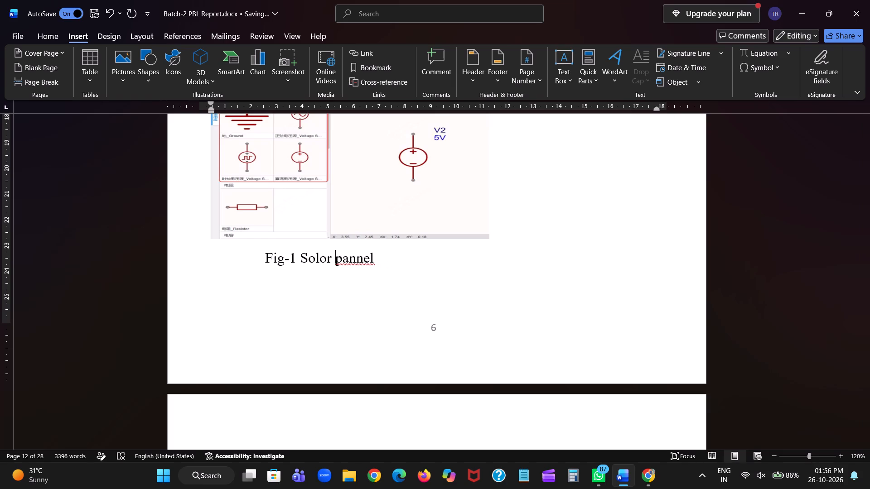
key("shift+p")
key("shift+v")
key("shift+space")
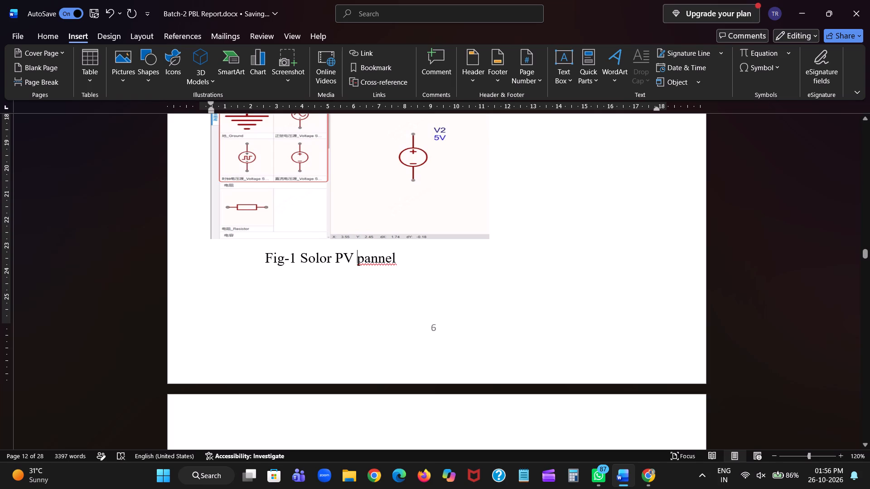
left_click(362, 261)
key("BackSpace")
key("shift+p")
Check the start of the 3.2 Diode (1N4007) section and switch to the Chrome browser.
scroll(362, 261, "down", 1)
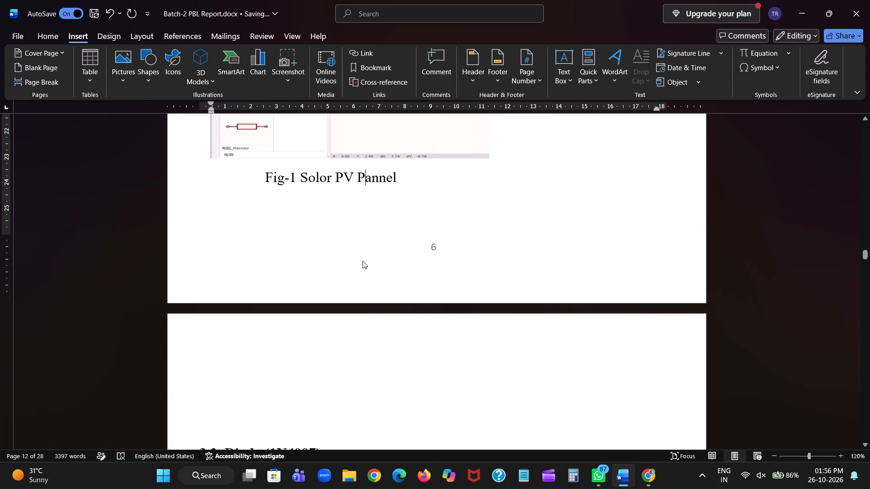
scroll(362, 261, "down", 1)
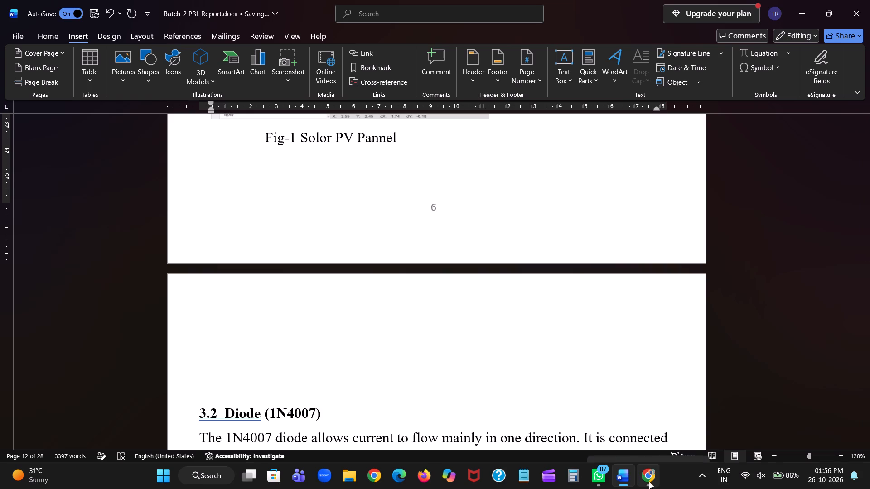
left_click(647, 477)
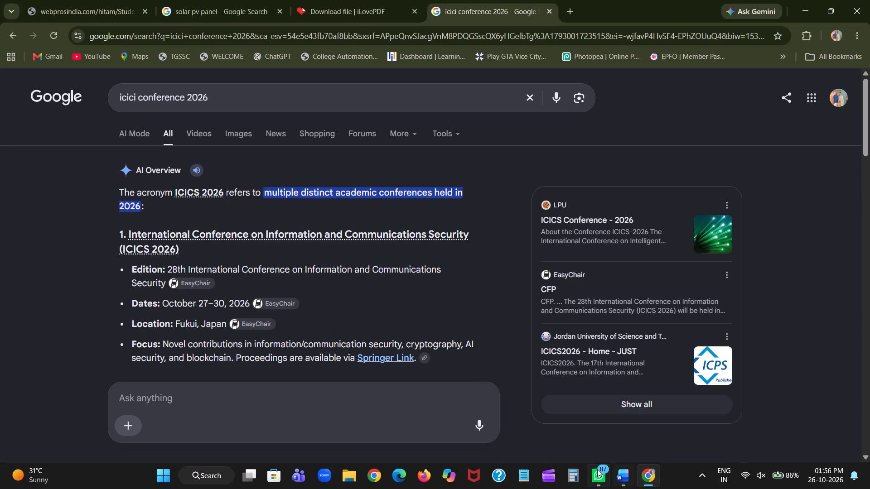
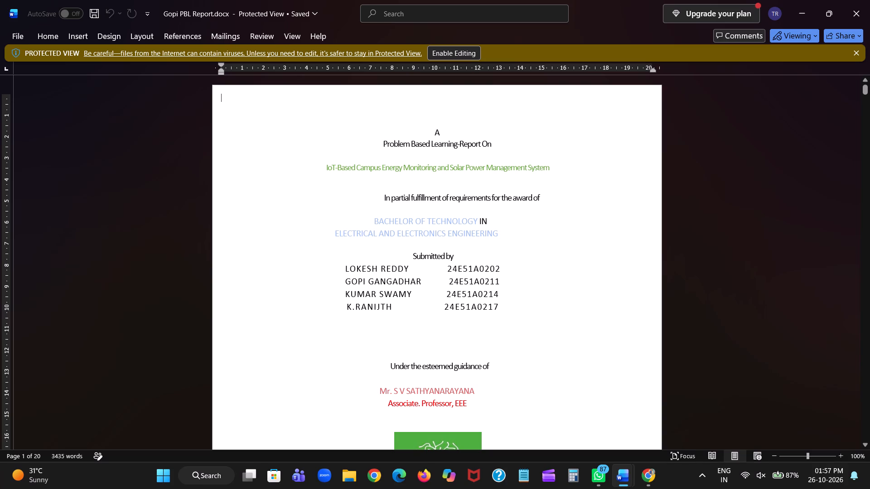
Review the front matter of Gopi PBL Report.docx: the cover page, certificate, declaration and acknowledgement.
scroll(485, 231, "down", 1)
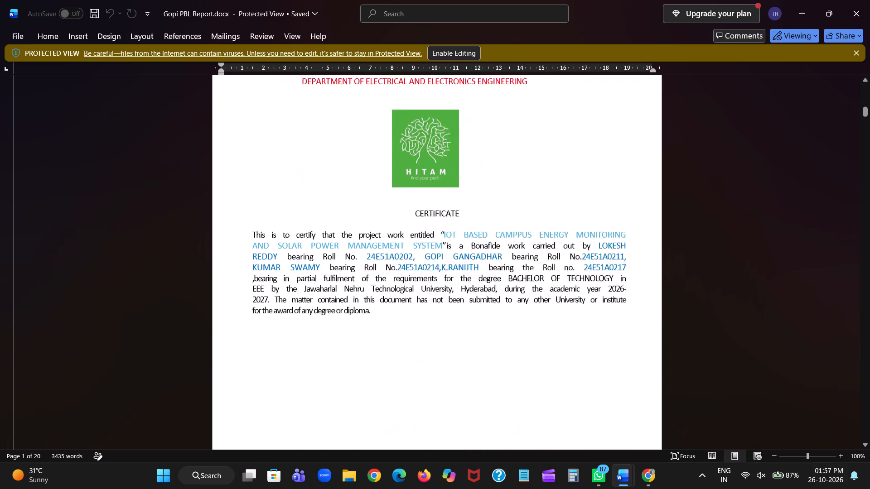
scroll(485, 231, "down", 3)
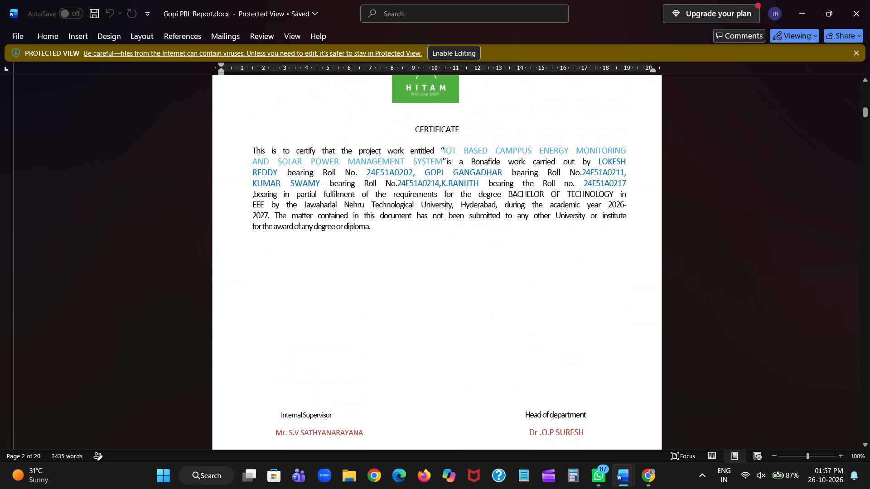
scroll(485, 231, "down", 3)
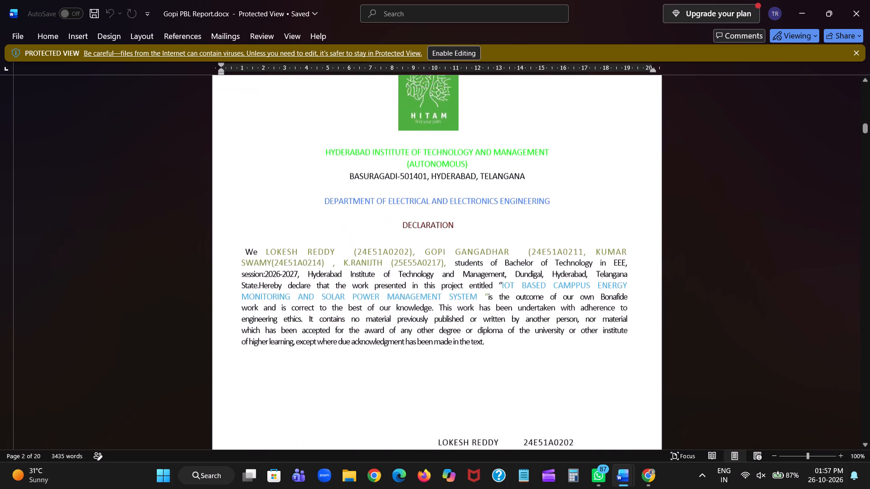
scroll(485, 231, "down", 1)
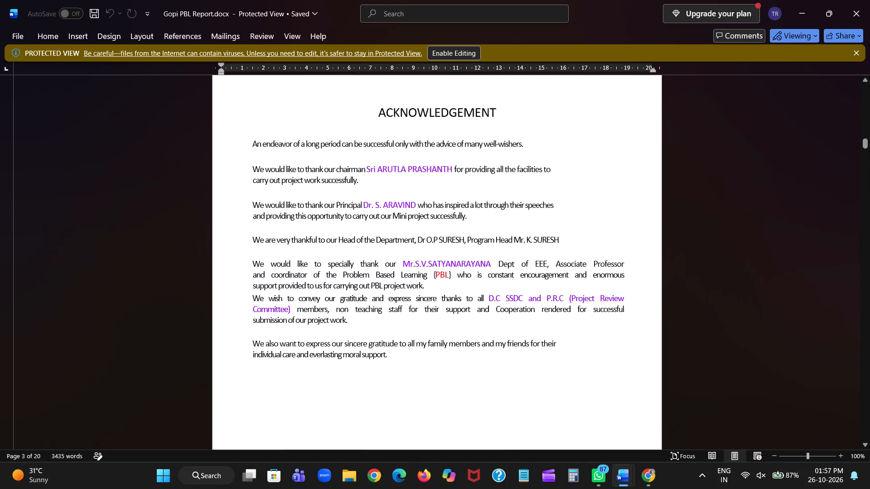
Look ahead to the Chapter-1 Introduction heading and return to the student list closing the acknowledgement page.
key("Down")
key("Down")
key("Down")
key("Down")
key("Down")
key("Down")
key("Down")
key("Down")
key("Down")
key("Down")
key("Down")
key("Down")
key("Down")
key("Down")
key("Down")
key("Down")
key("Down")
key("Down")
key("Down")
key("Down")
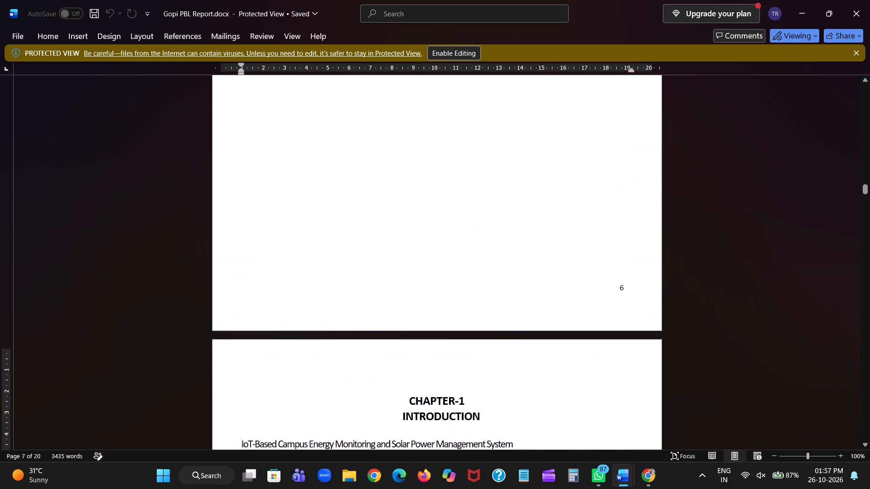
scroll(485, 231, "up", 3)
right_click(485, 231)
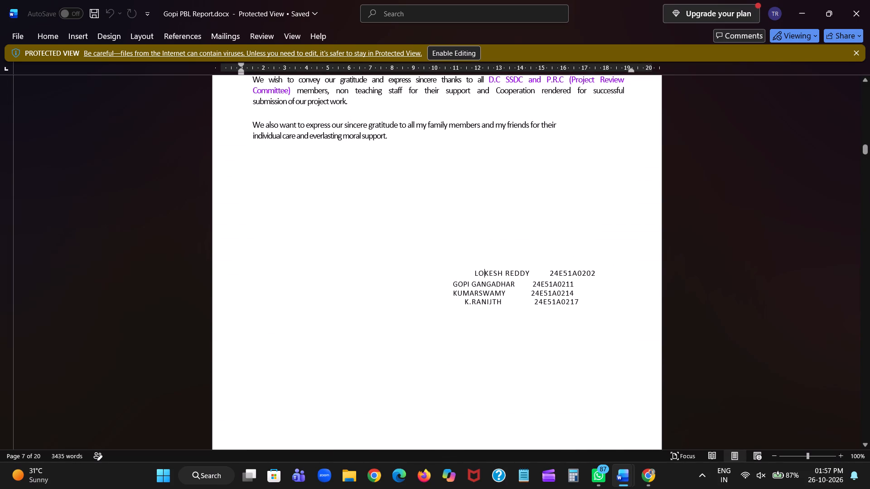
left_click(413, 222)
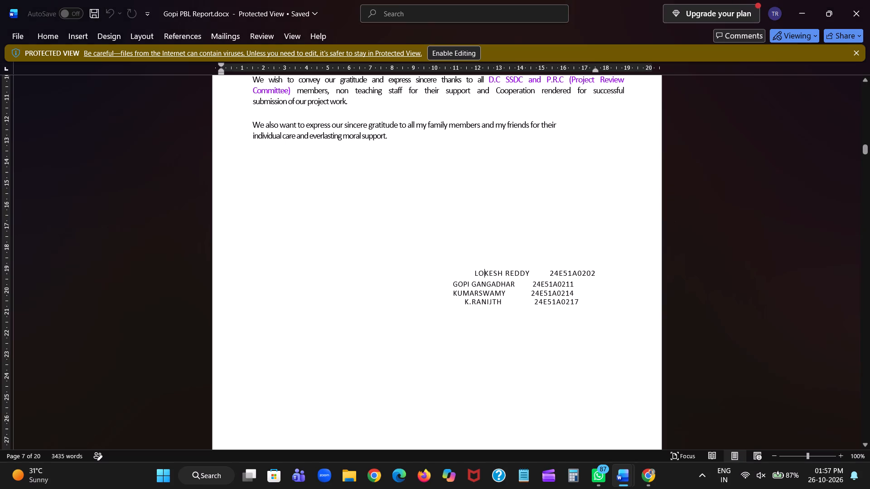
Examine the rest of the acknowledgement page and the contents table with its PROBLEM and PAGE NO columns.
scroll(413, 222, "down", 1)
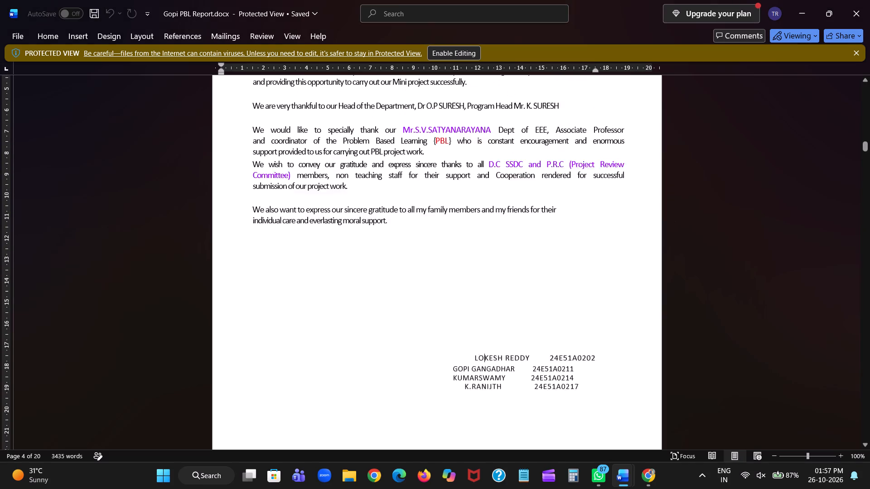
scroll(413, 222, "down", 1)
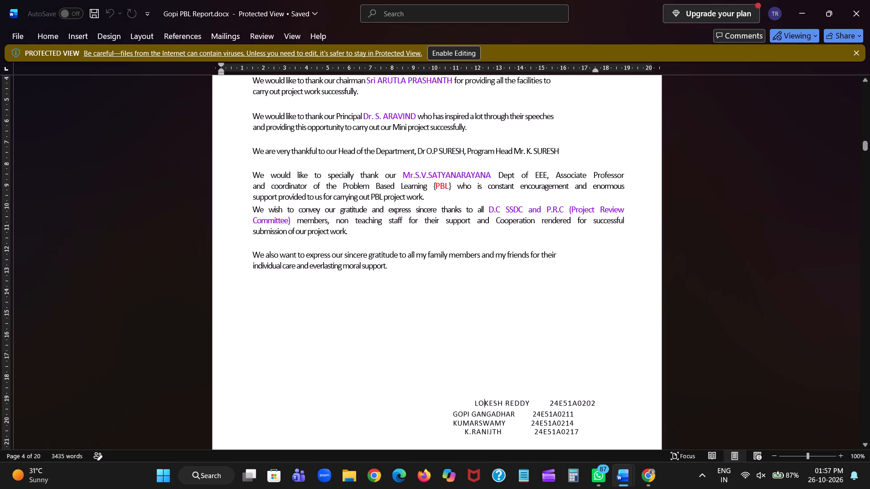
scroll(413, 222, "down", 1)
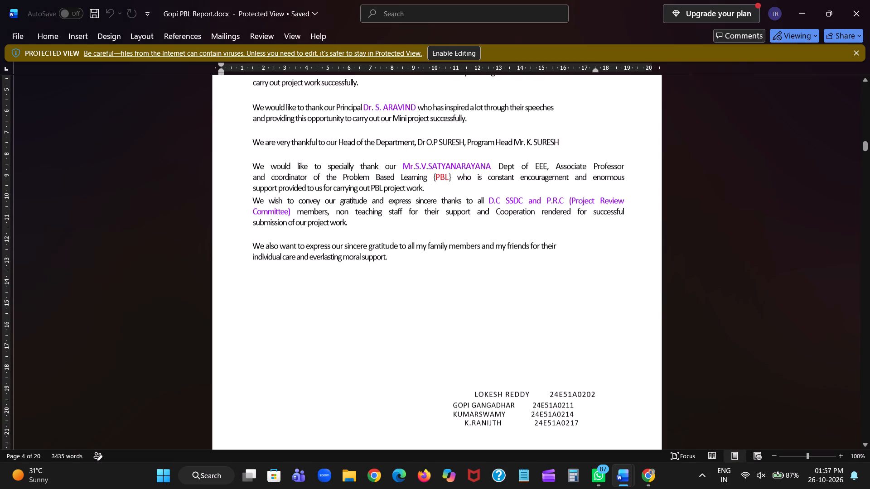
scroll(413, 222, "down", 2)
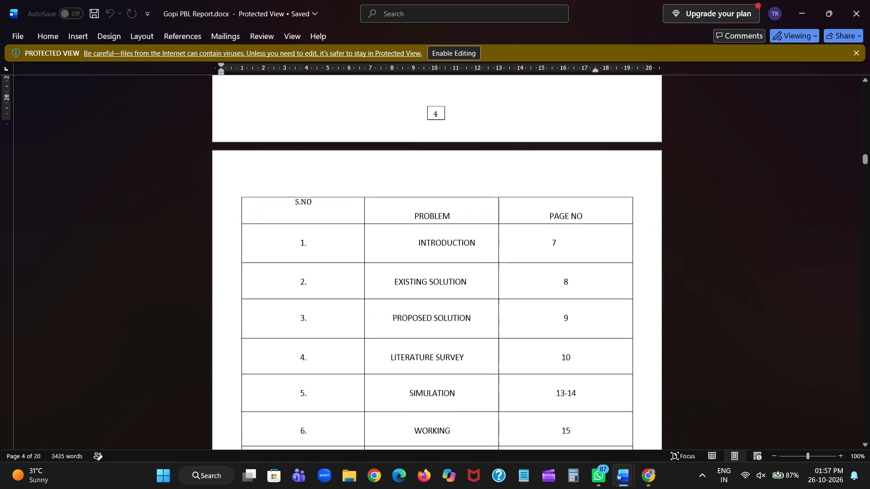
scroll(413, 222, "down", 2)
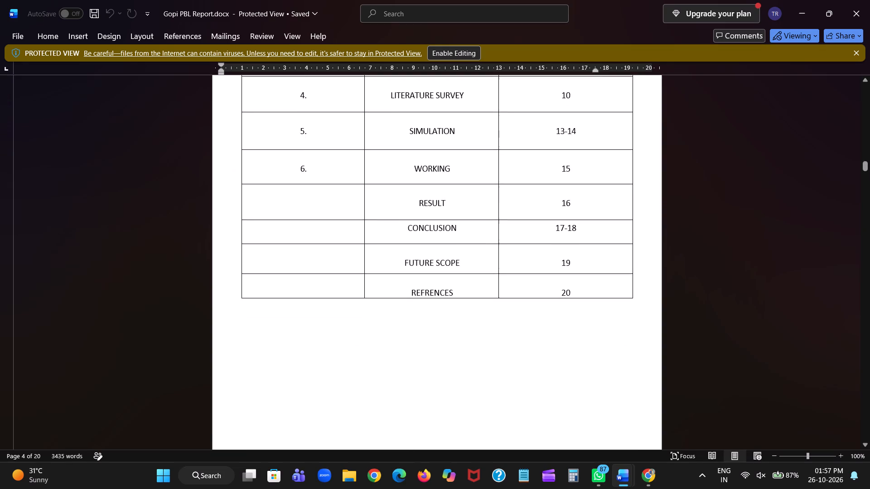
scroll(413, 222, "down", 1)
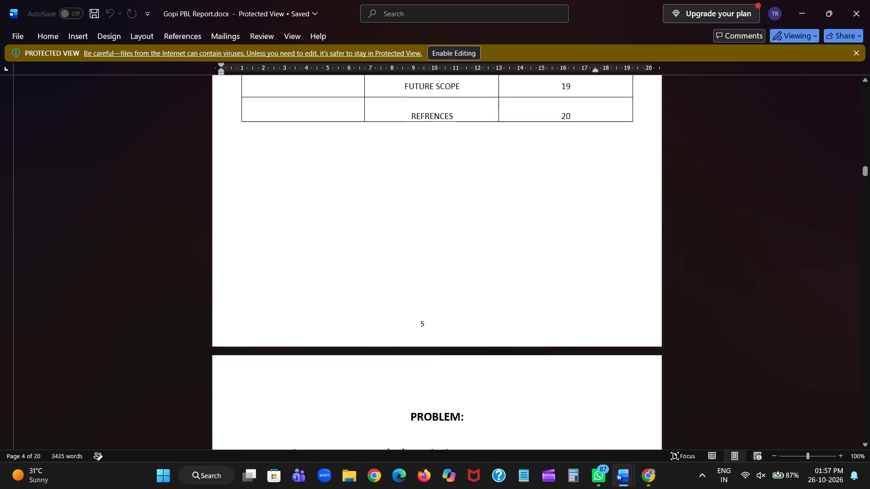
Read through the PROBLEM page, Chapter-1 Introduction, Chapter 2 Existing Solution and the following pages up to page 10.
scroll(413, 222, "down", 2)
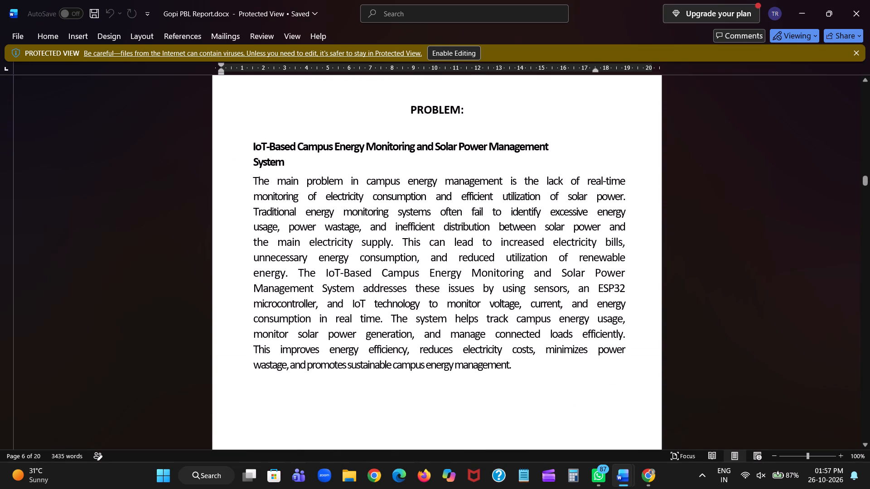
scroll(413, 222, "down", 2)
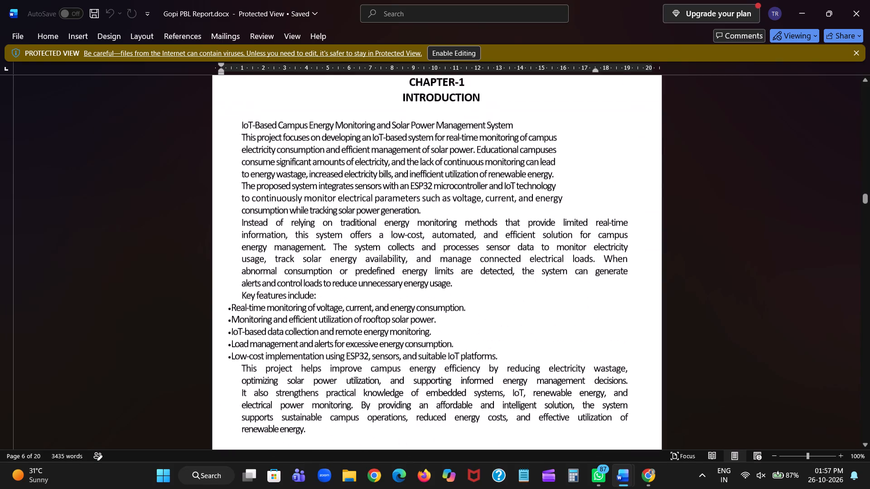
scroll(413, 222, "down", 1)
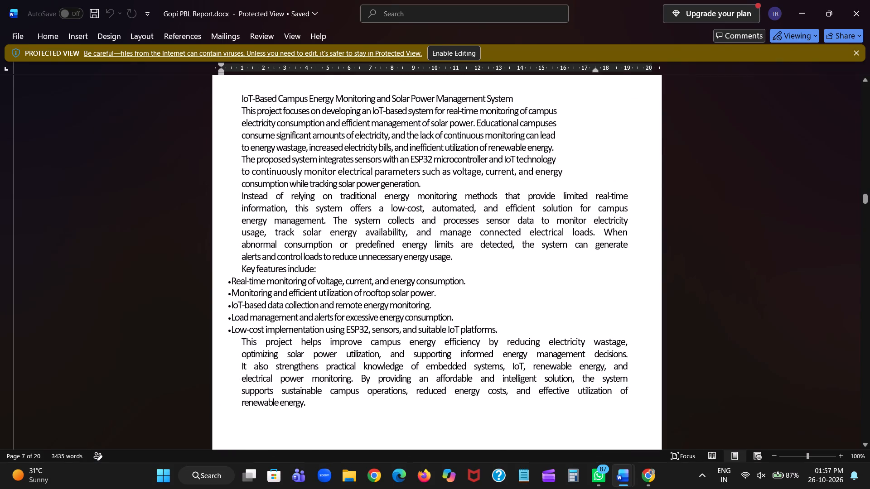
scroll(413, 222, "down", 1)
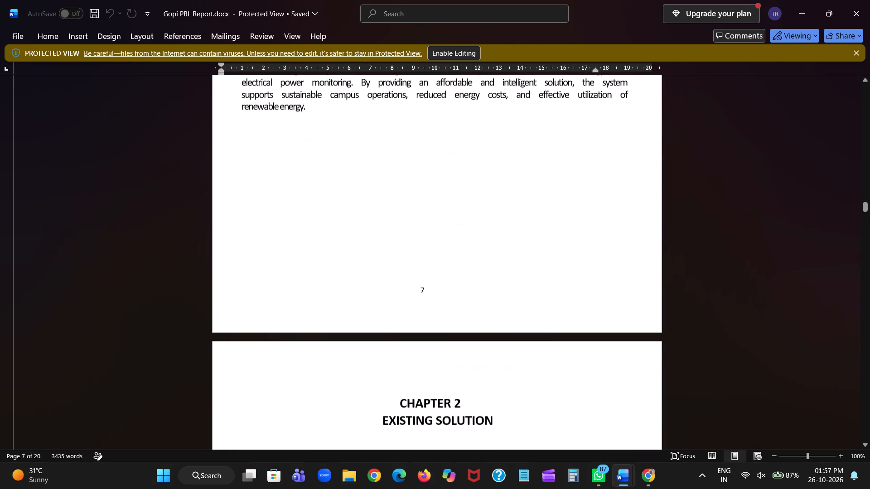
scroll(413, 222, "down", 3)
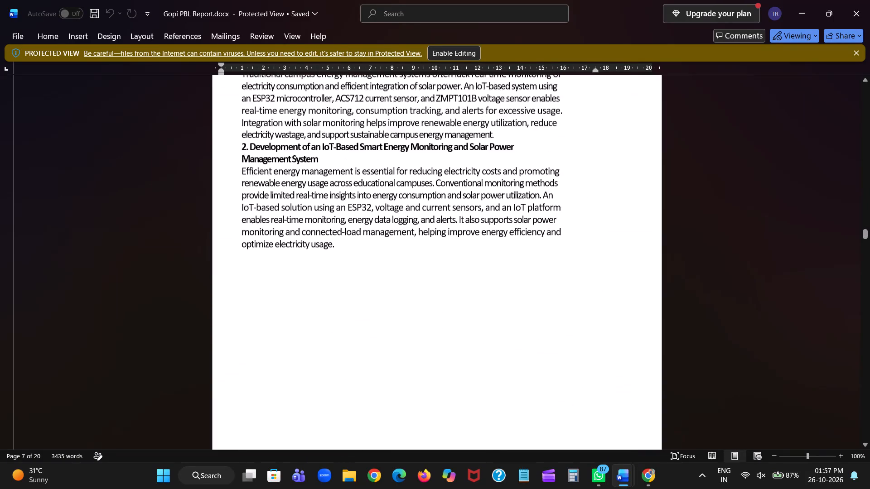
scroll(413, 222, "down", 2)
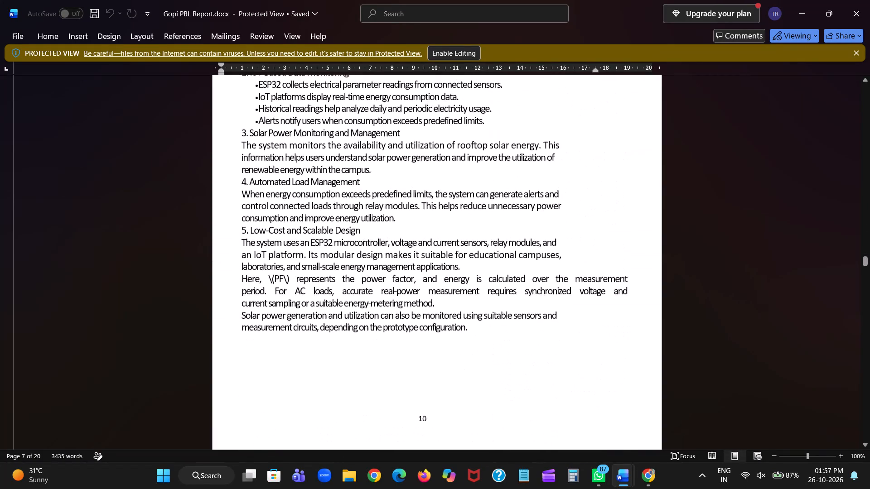
Examine the block diagram and working section, the ADVANTAGES list and the start of the DRAWBACKS page.
scroll(413, 222, "down", 2)
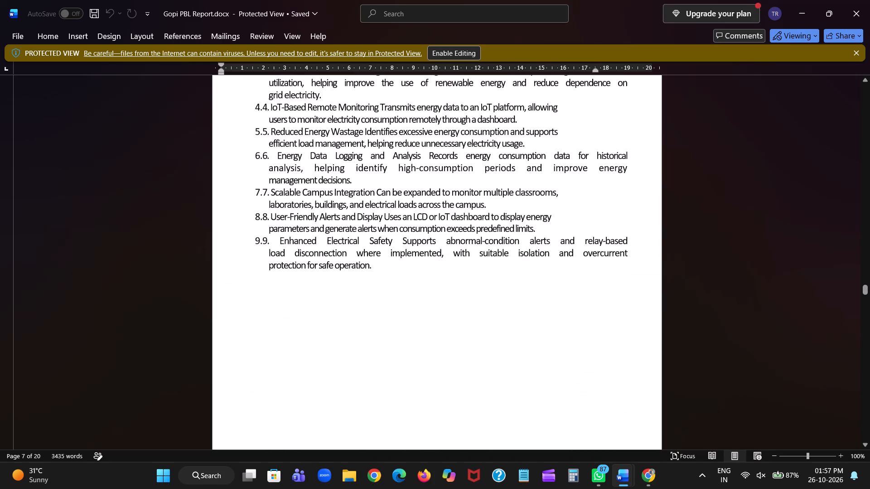
scroll(413, 222, "down", 1)
scroll(413, 222, "up", 1)
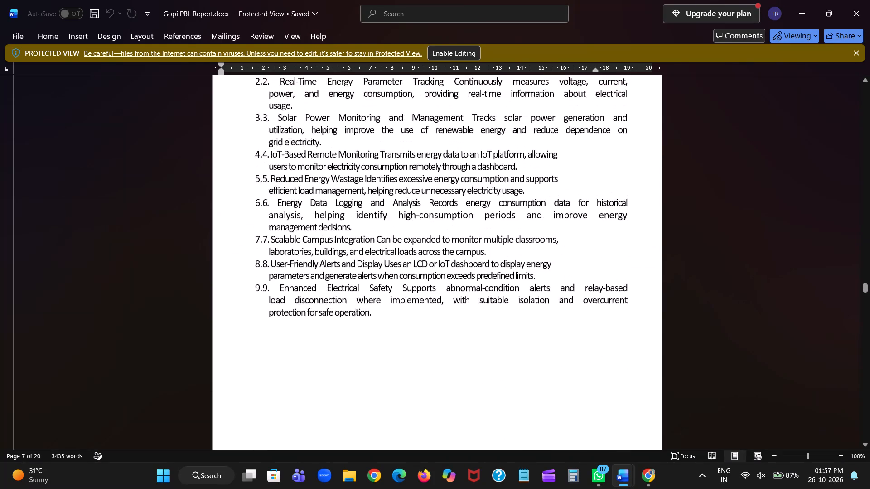
scroll(413, 222, "up", 1)
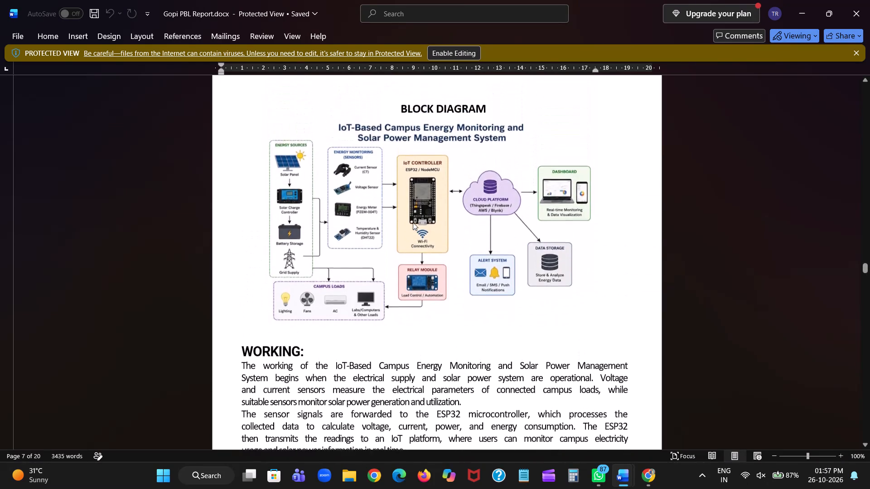
scroll(413, 222, "down", 2)
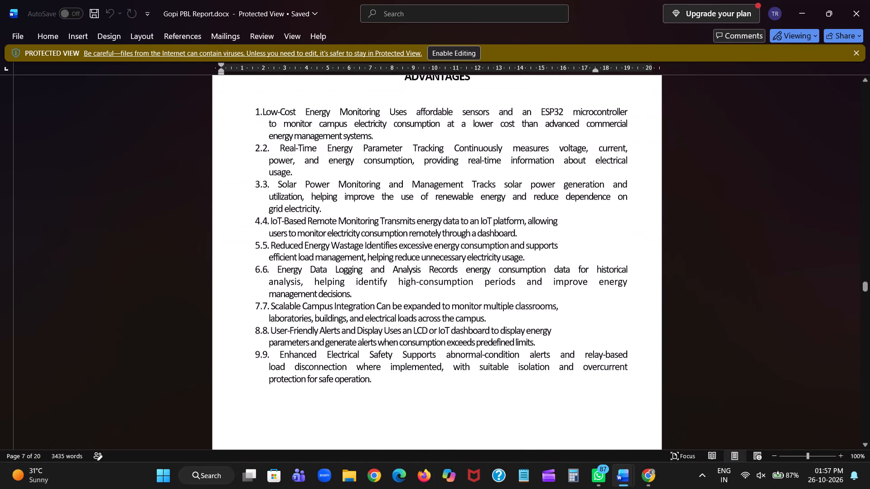
scroll(413, 222, "down", 3)
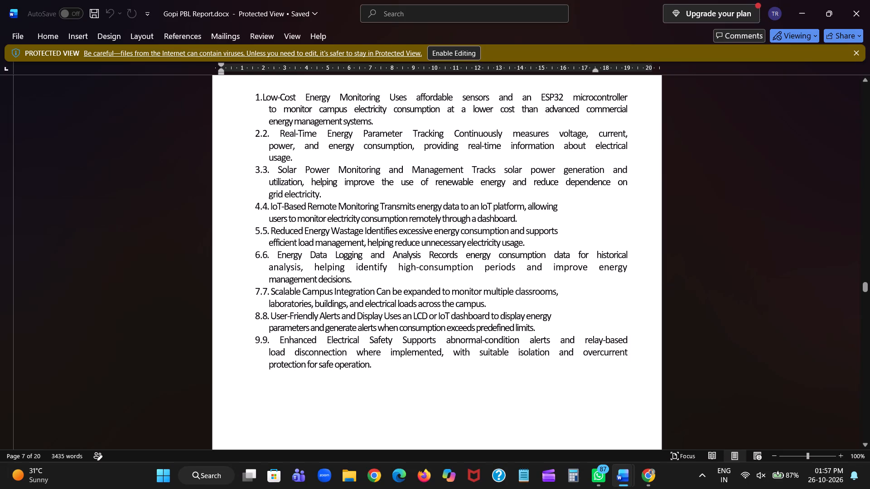
scroll(413, 222, "down", 2)
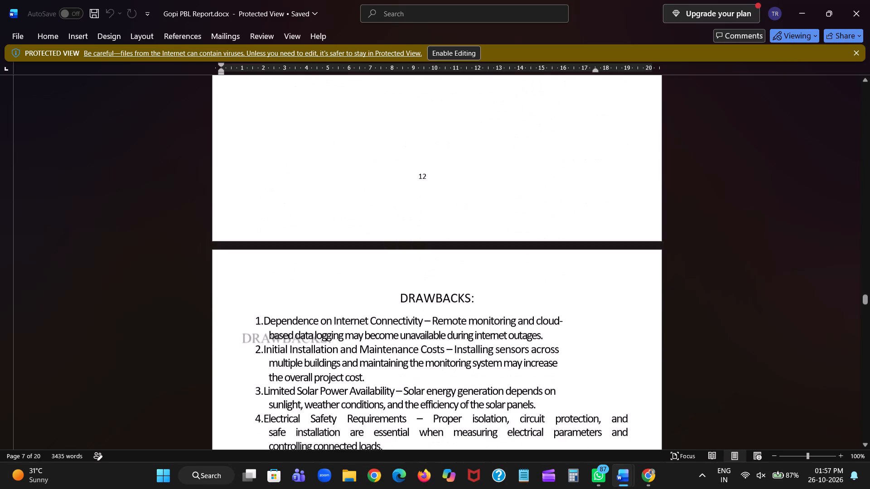
Examine the rest of the protected report, from the DRAWBACKS page through Chapter-4 Simulation and Chapter-5 Working to the SCOPES list.
scroll(413, 222, "down", 1)
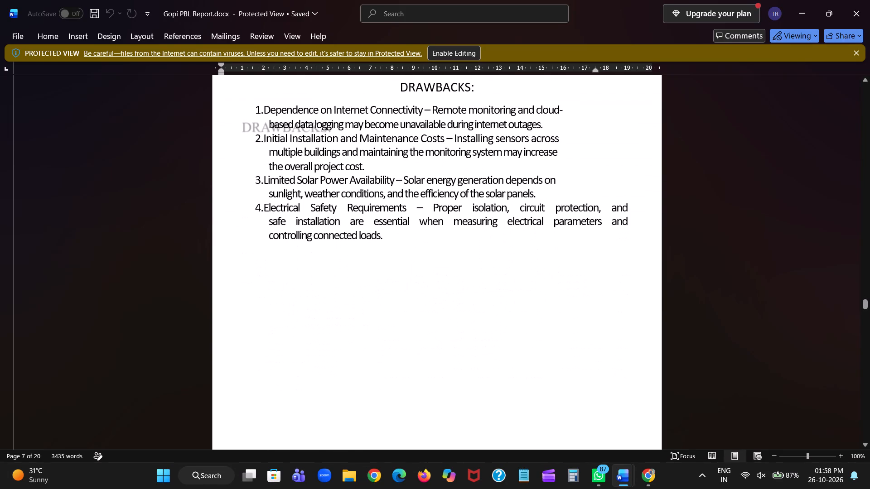
scroll(413, 222, "down", 4)
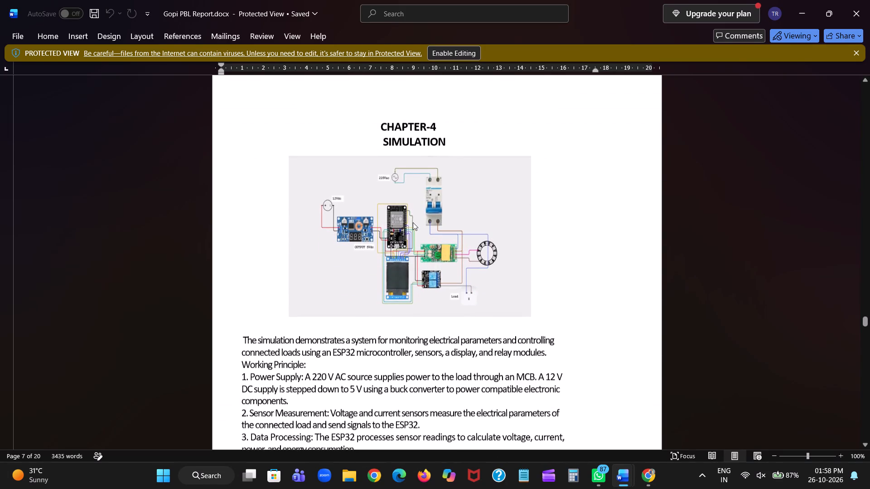
scroll(413, 222, "down", 2)
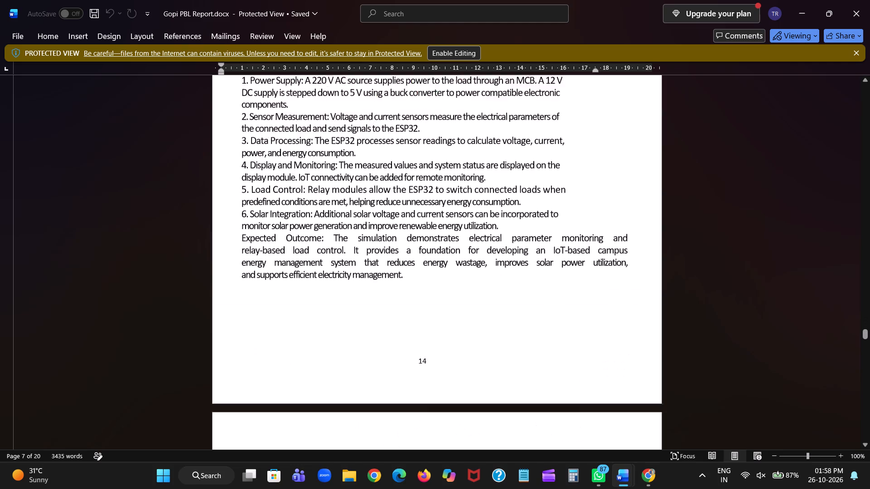
scroll(413, 222, "down", 1)
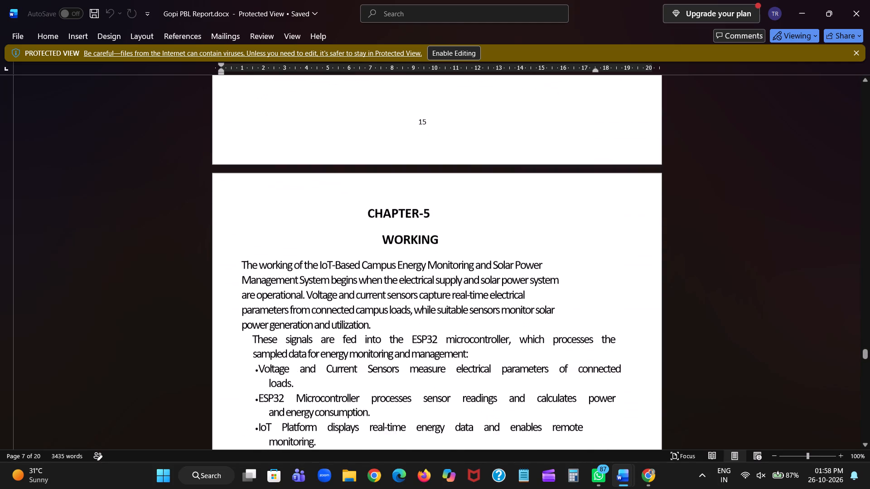
scroll(413, 222, "down", 3)
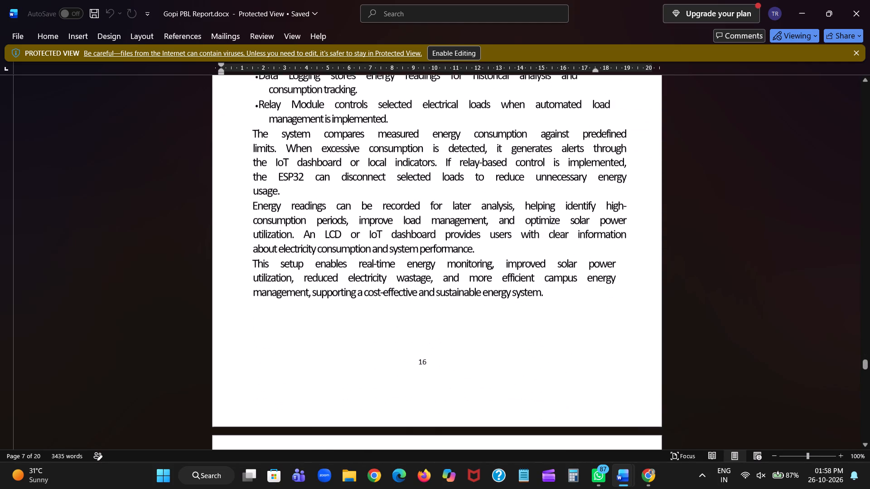
scroll(413, 222, "down", 3)
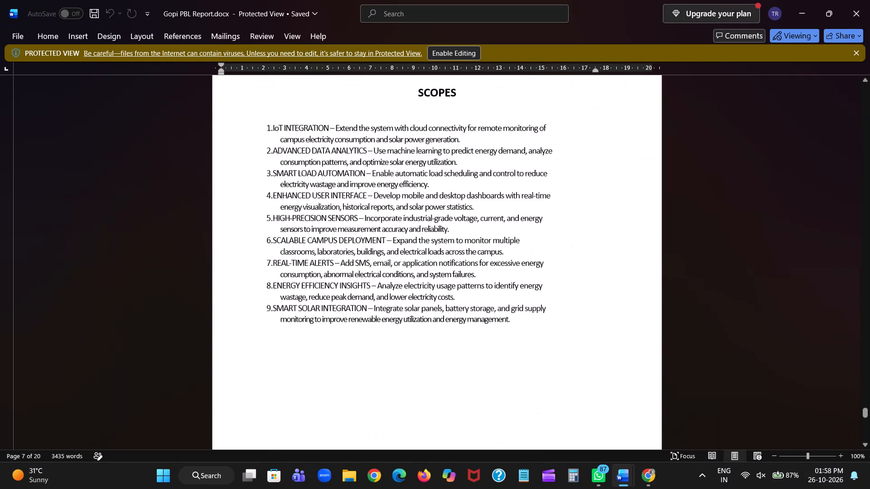
scroll(413, 222, "down", 1)
scroll(413, 222, "up", 1)
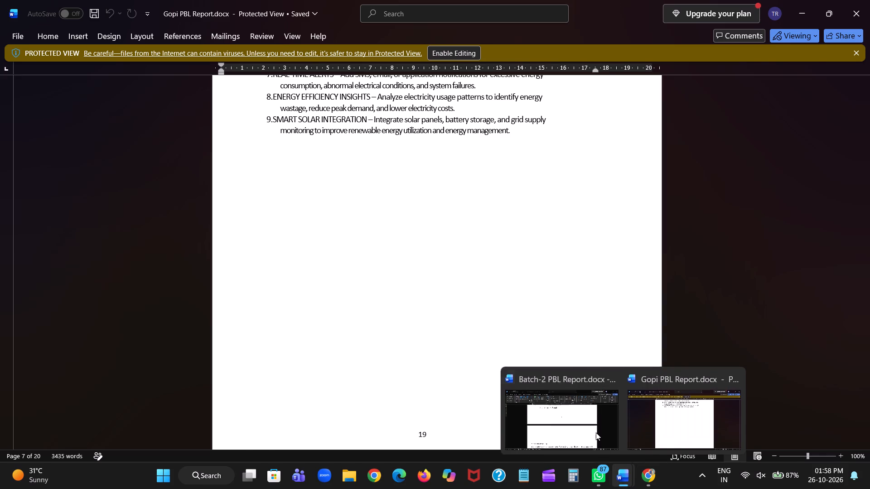
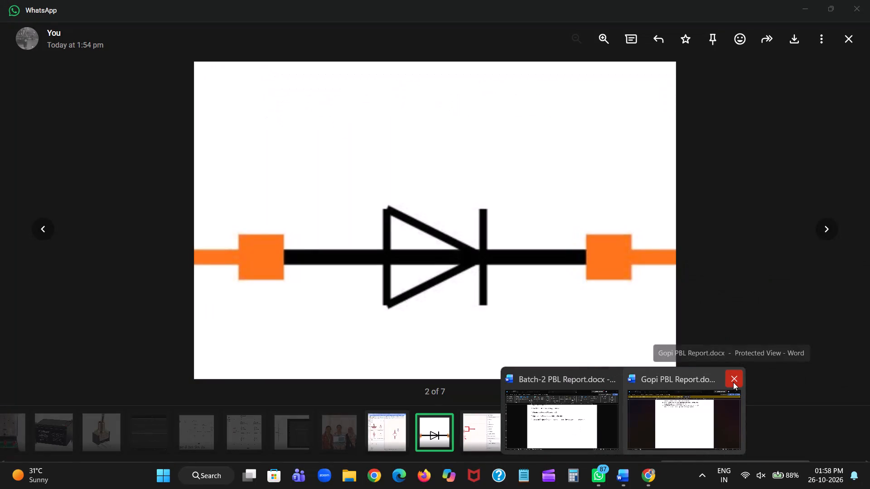
Close the Gopi PBL Report document and switch to the Batch-2 PBL Report in Word.
left_click(733, 382)
left_click(630, 403)
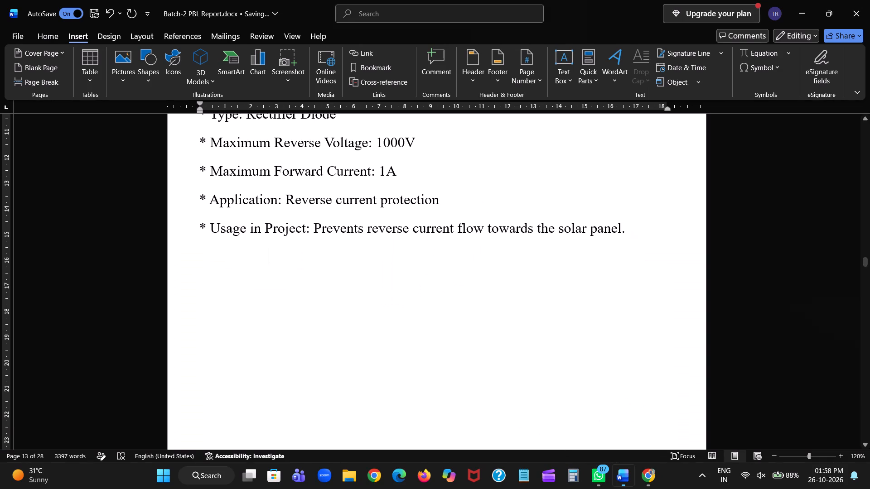
Paste the copied diode symbol image after the rectifier diode's Usage in Project line and shrink it to about 11 cm wide.
key("ctrl+v")
left_click(508, 317)
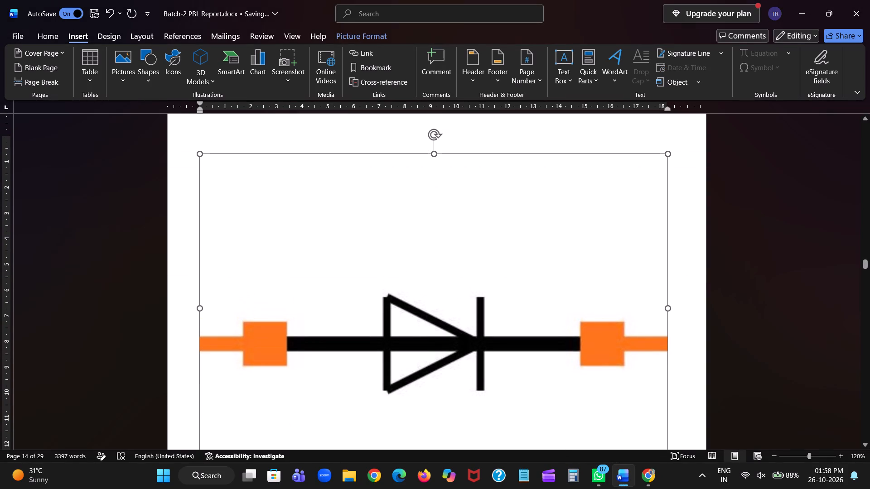
left_click(201, 154)
left_click_drag(201, 154, 381, 281)
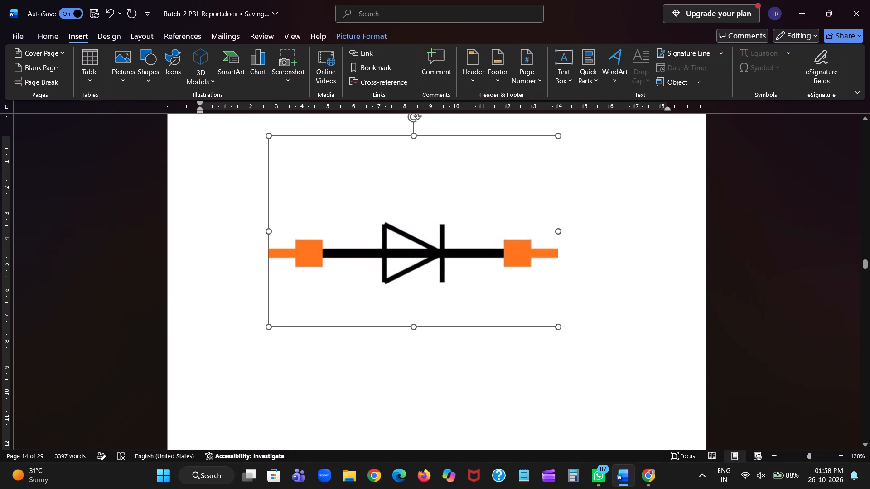
Shrink the diode picture slightly so it fits on the page directly below the rectifier diode specifications.
left_click_drag(381, 281, 391, 320)
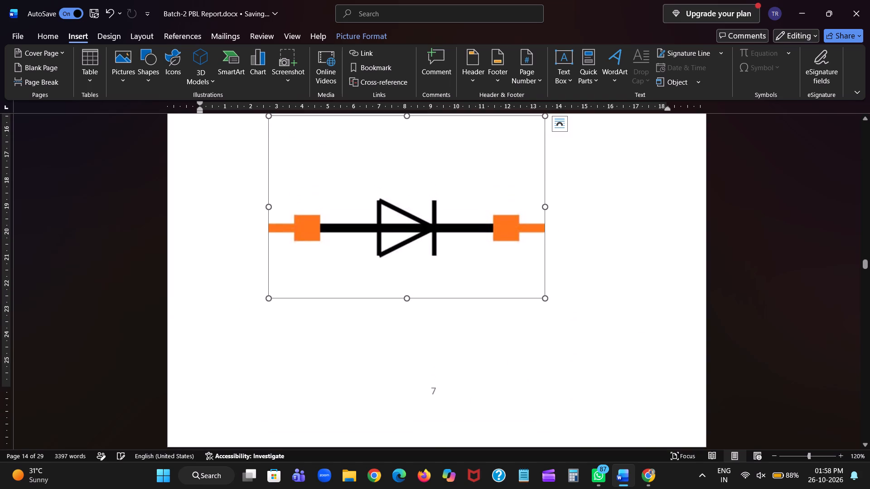
scroll(331, 237, "up", 1)
left_click(363, 319)
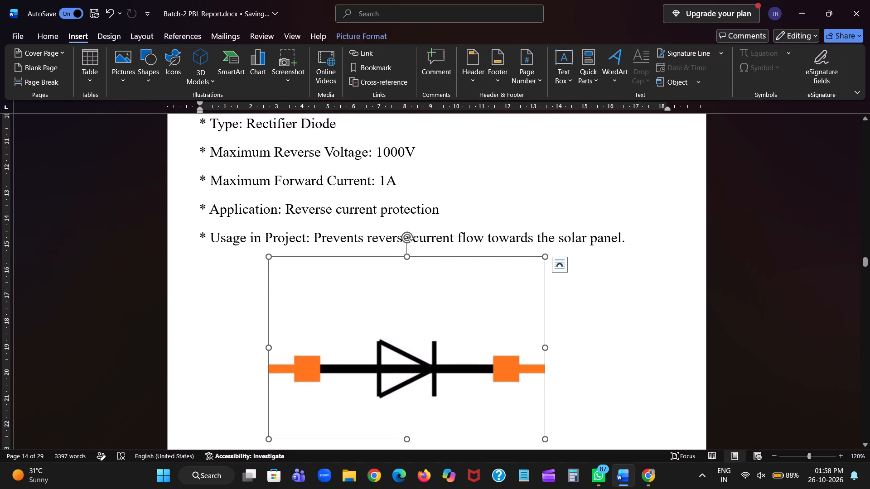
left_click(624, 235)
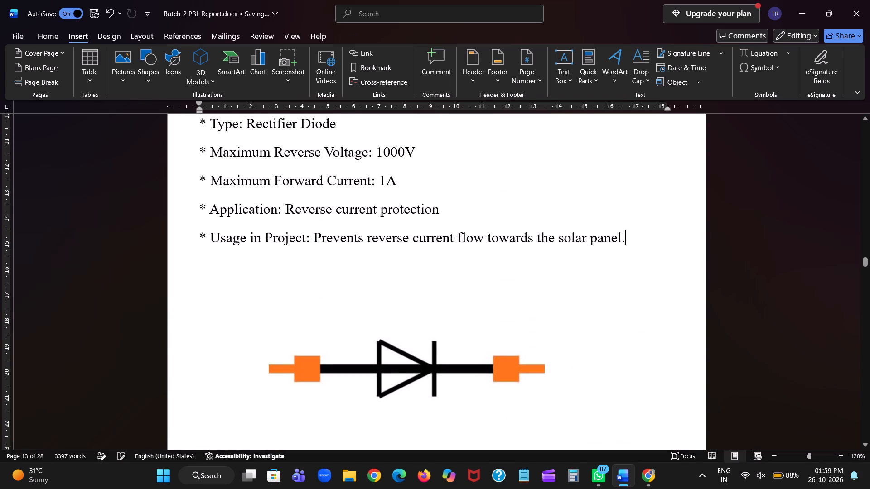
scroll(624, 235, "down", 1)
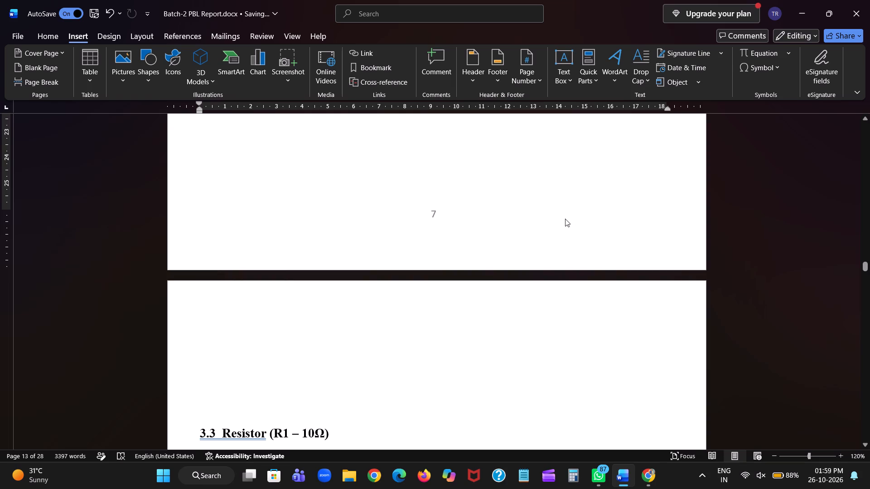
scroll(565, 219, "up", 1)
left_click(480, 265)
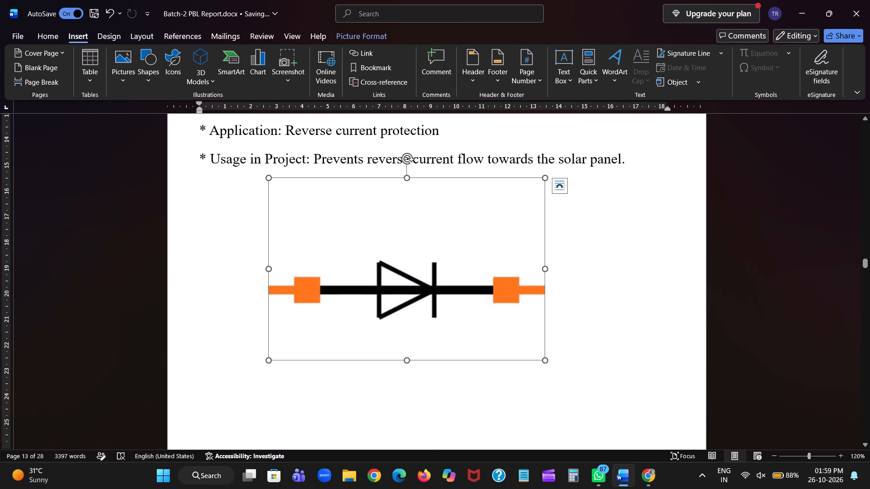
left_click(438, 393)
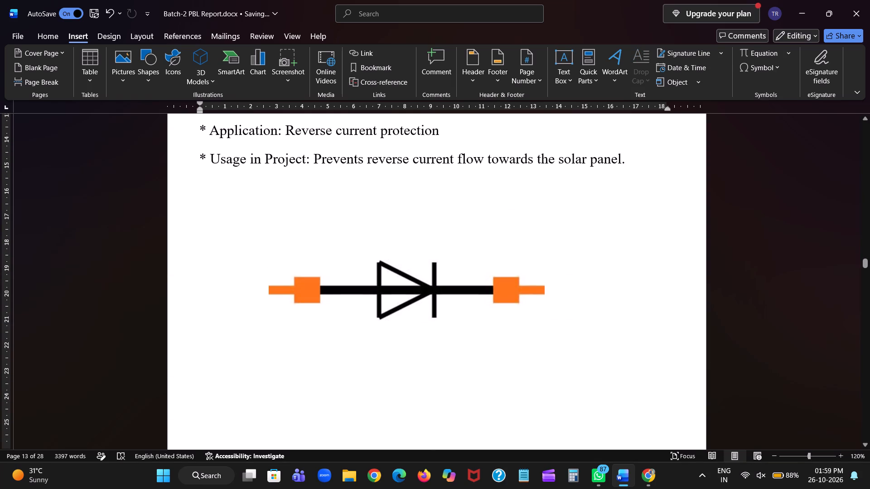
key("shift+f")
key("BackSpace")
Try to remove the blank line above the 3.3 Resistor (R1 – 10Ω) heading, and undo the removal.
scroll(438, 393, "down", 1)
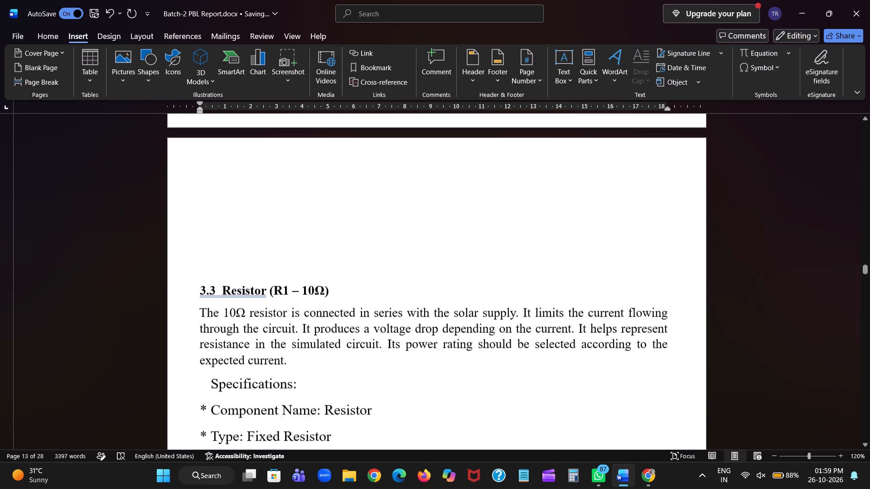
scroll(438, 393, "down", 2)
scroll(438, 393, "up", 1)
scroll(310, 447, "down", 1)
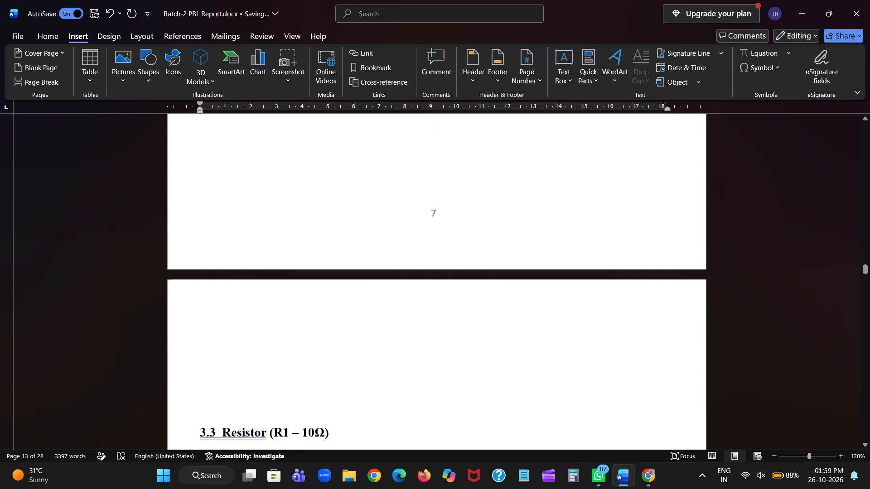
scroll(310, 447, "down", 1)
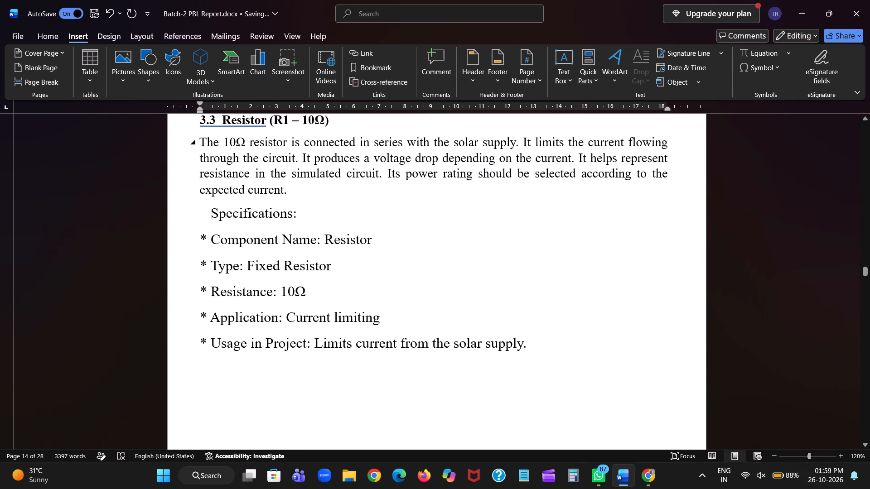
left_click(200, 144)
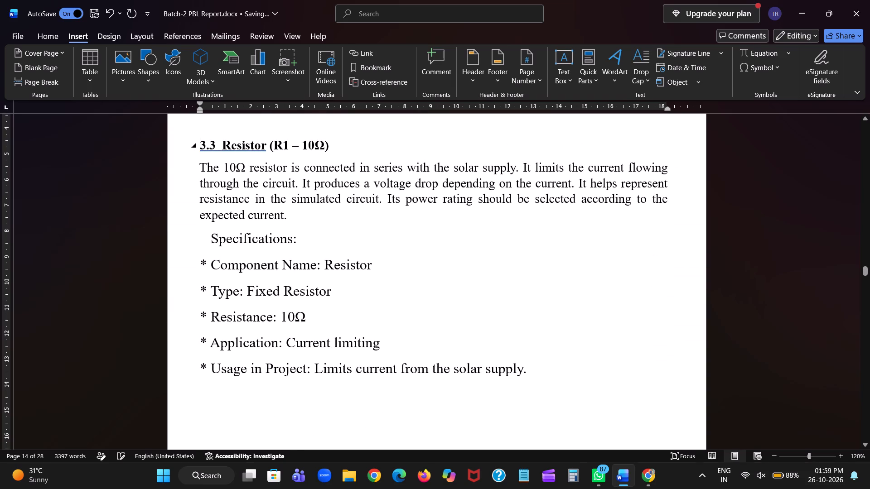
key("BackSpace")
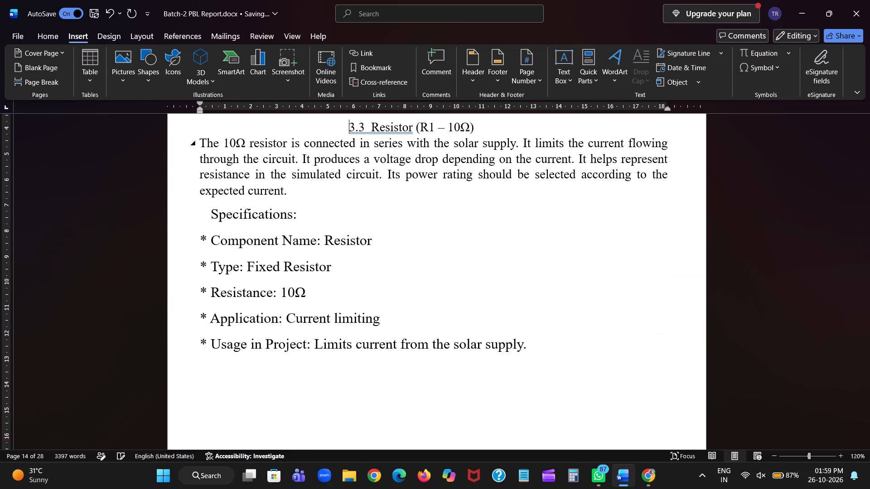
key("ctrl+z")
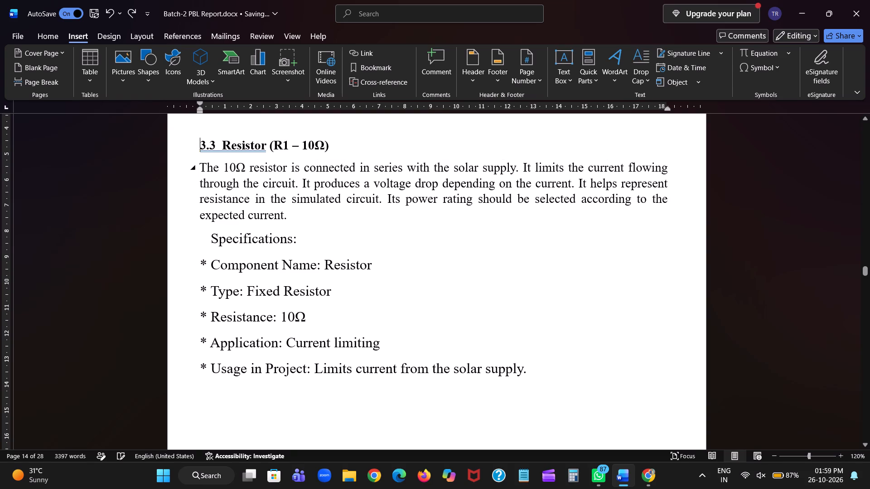
Delete the resistor picture below the specifications in section 3.3.
scroll(263, 229, "down", 1)
left_click(405, 287)
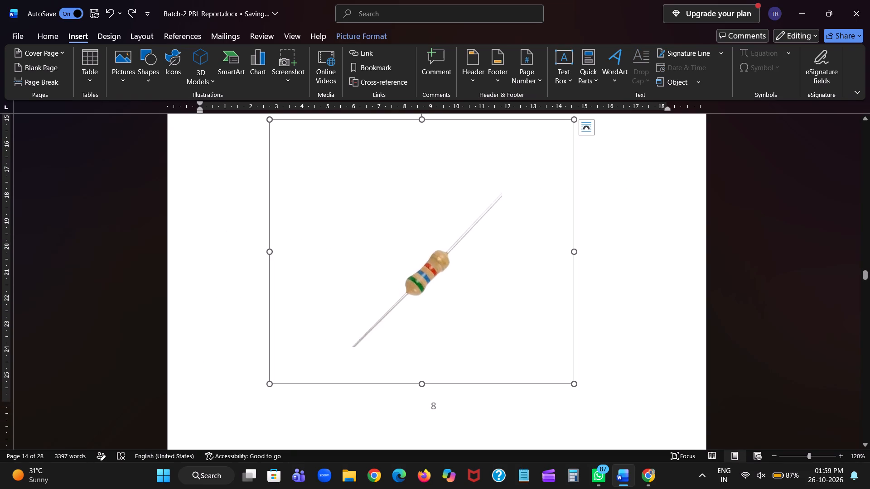
key("Delete")
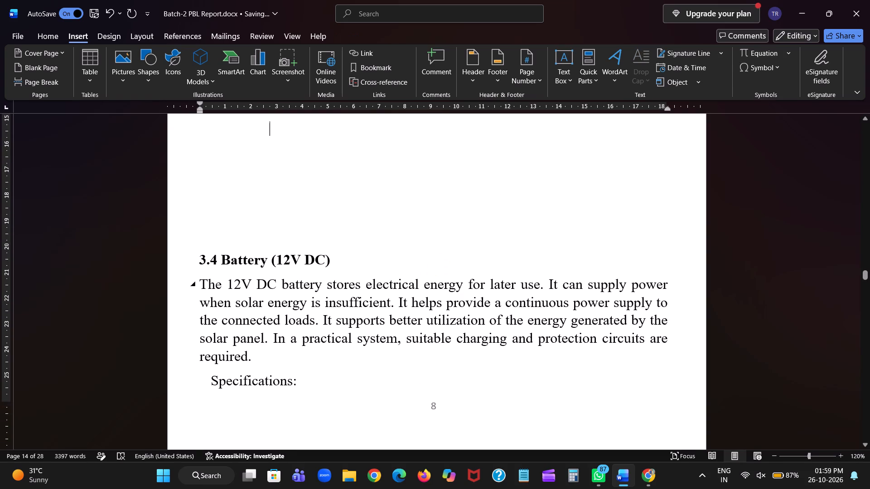